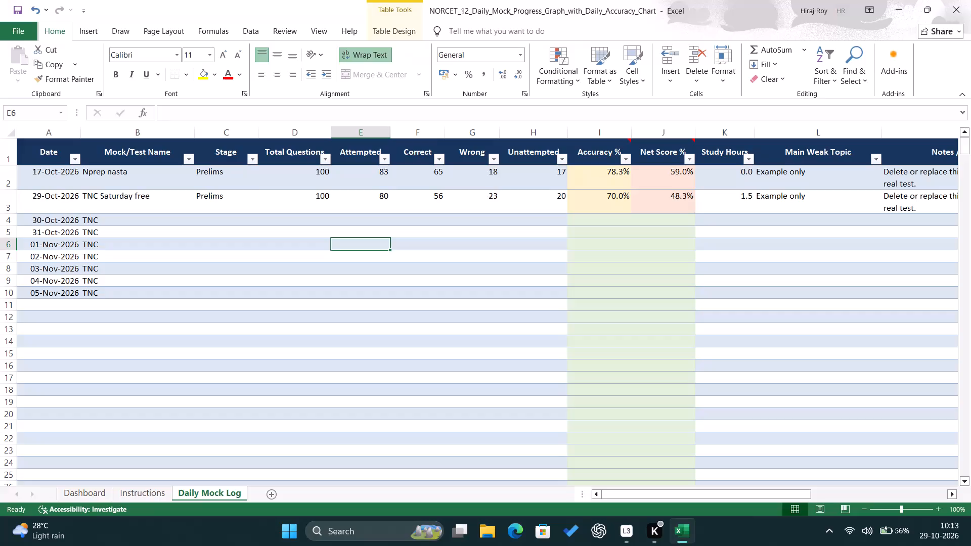
Fill the Stage value Prelims from the 29-Oct-2026 row down through the 05-Nov-2026 row.
left_click(211, 200)
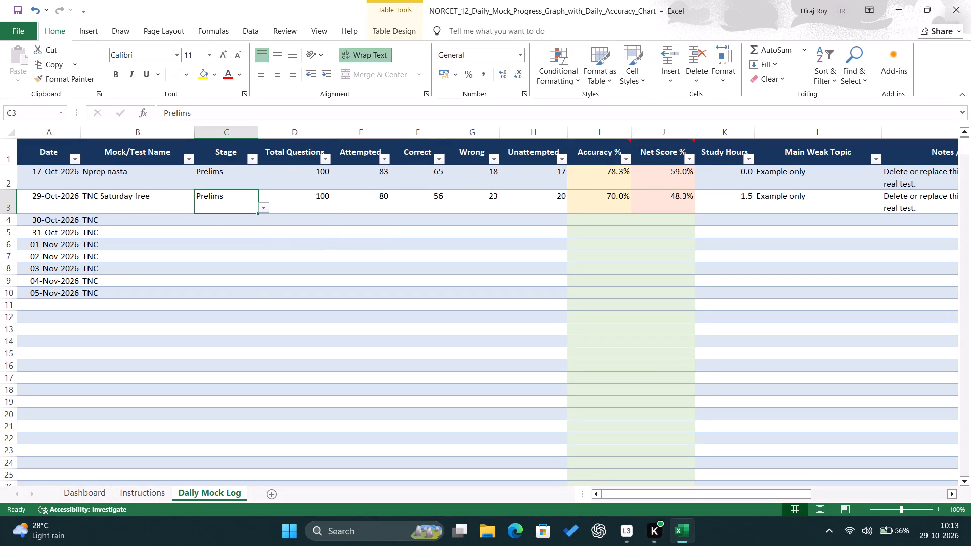
left_click_drag(257, 214, 249, 294)
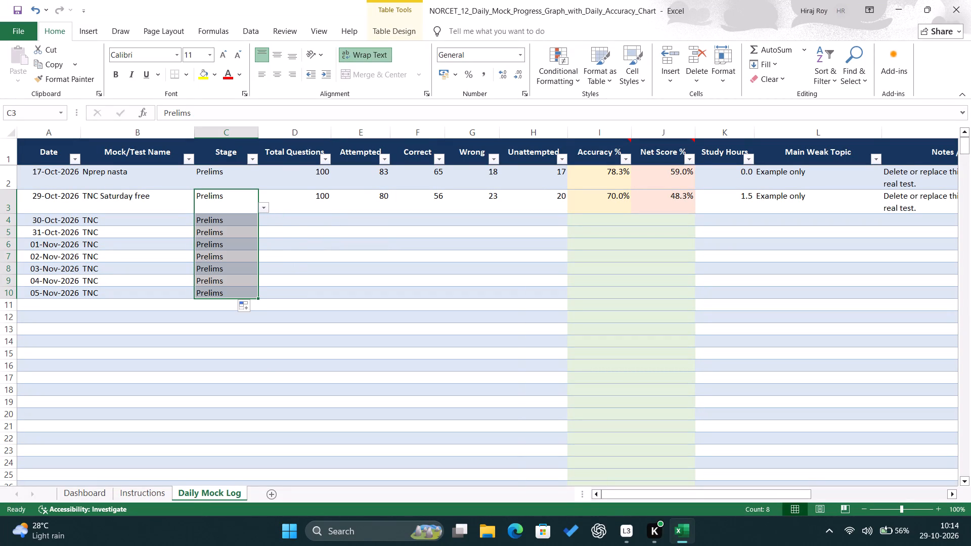
Copy the Total Questions value 100 from the 29-Oct-2026 row down through the 05-Nov-2026 row.
left_click(294, 204)
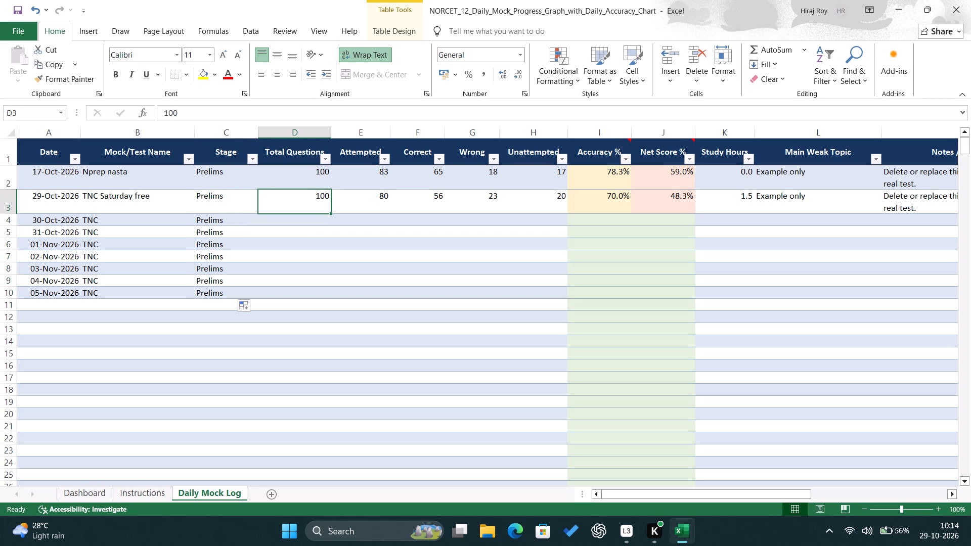
left_click_drag(329, 215, 317, 301)
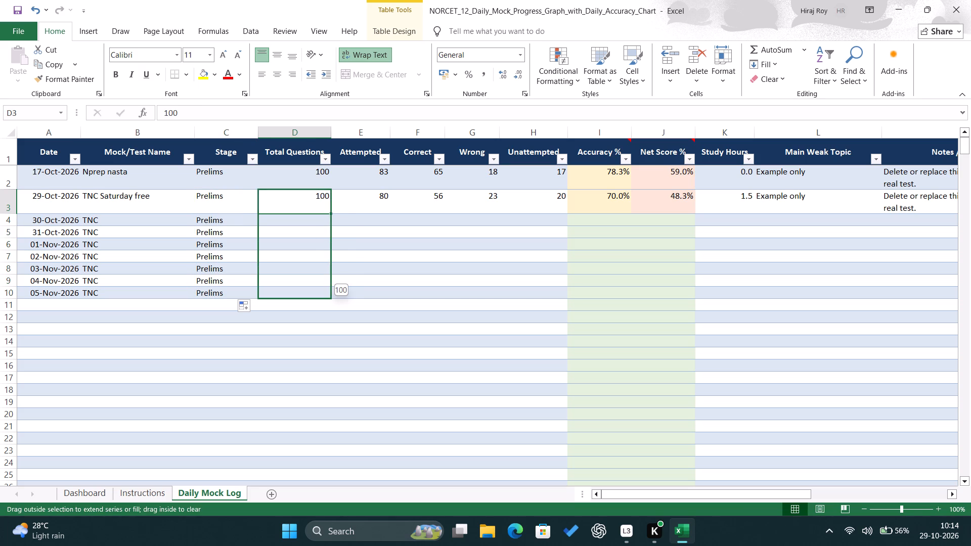
left_click_drag(317, 301, 317, 302)
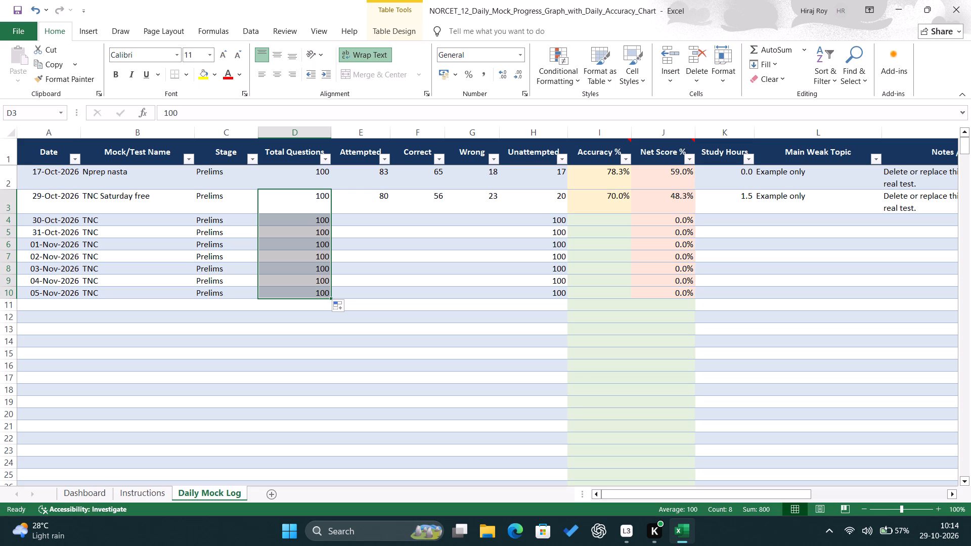
Copy the Study Hours value 1.5 from the 29-Oct-2026 row down through the 05-Nov-2026 row.
left_click(742, 205)
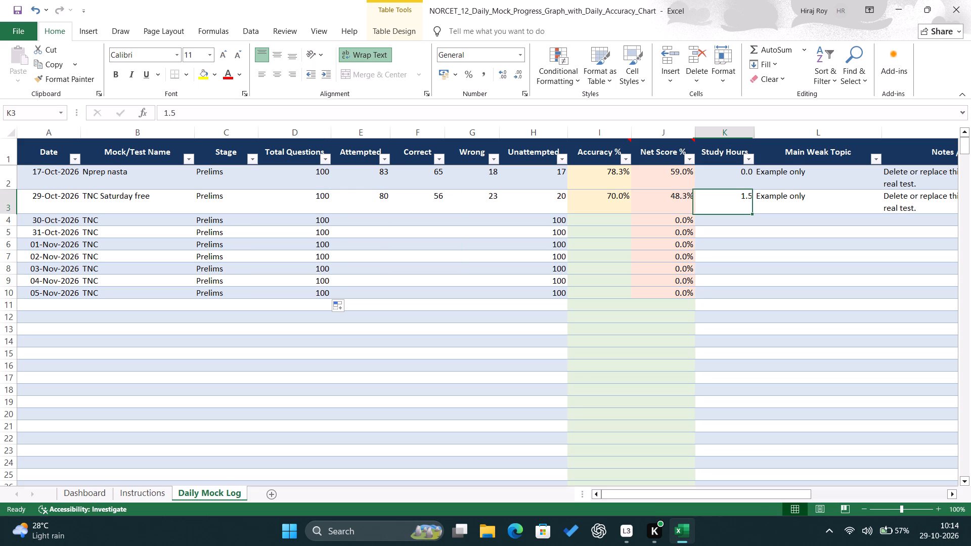
left_click_drag(752, 214, 751, 265)
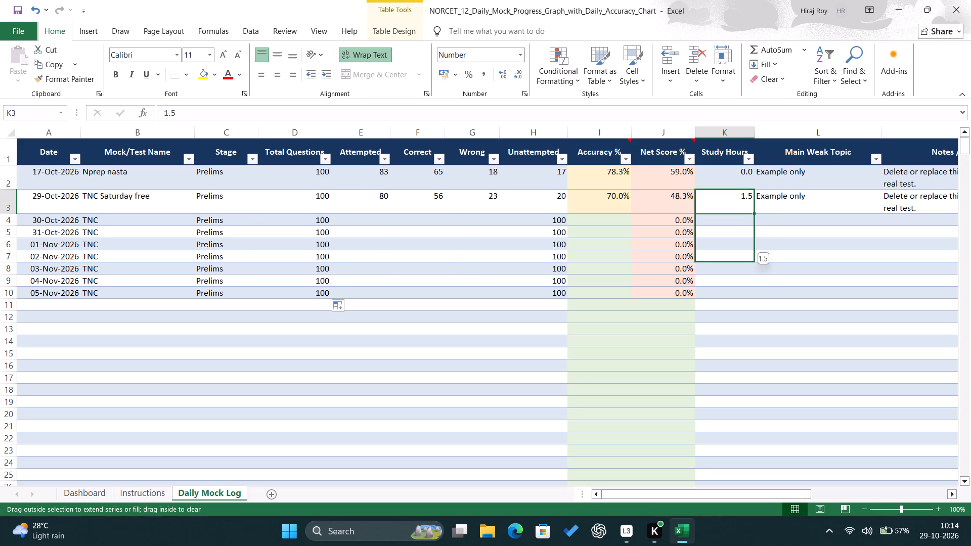
left_click_drag(751, 265, 750, 295)
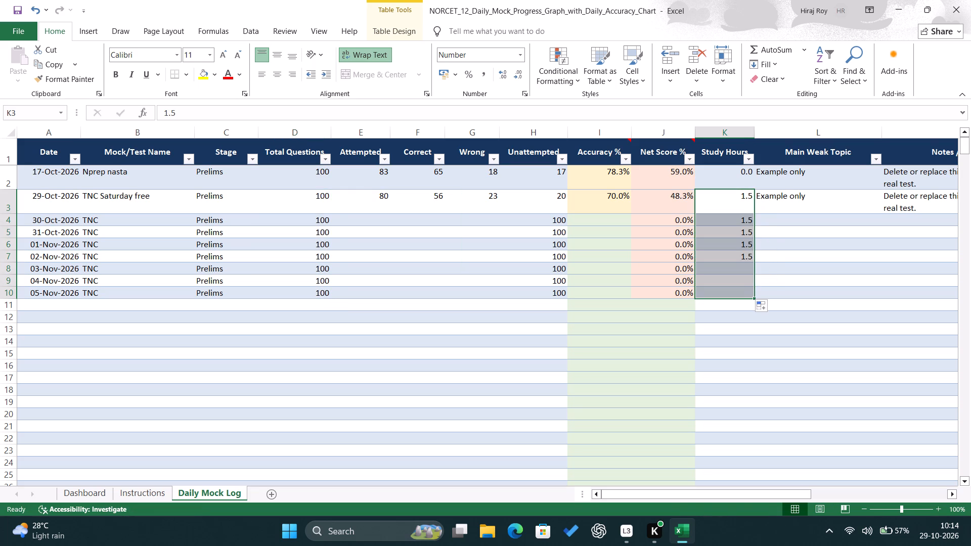
Examine the weak topic and notes columns, the daily accuracy chart beside the table, and the Net Score formula for 04-Nov-2026.
left_click(792, 218)
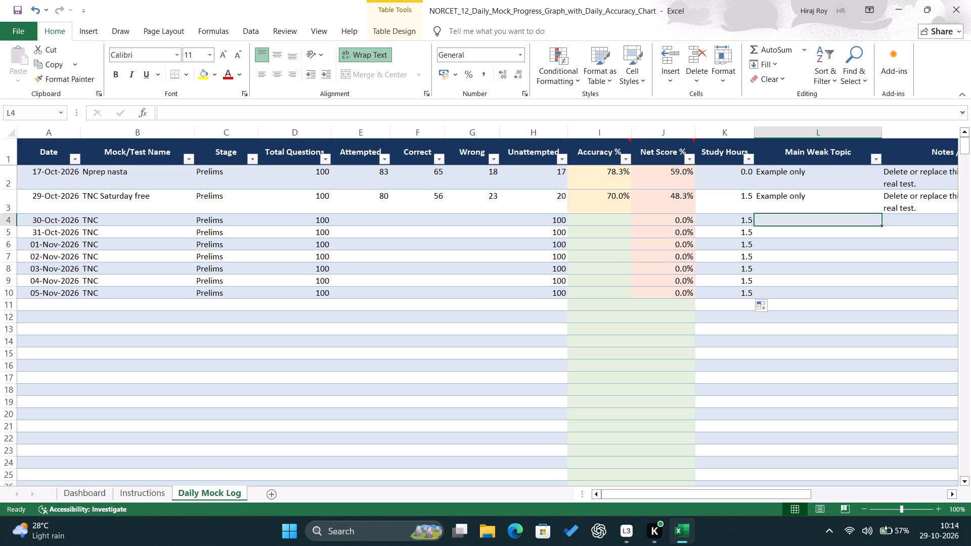
left_click_drag(809, 492, 905, 487)
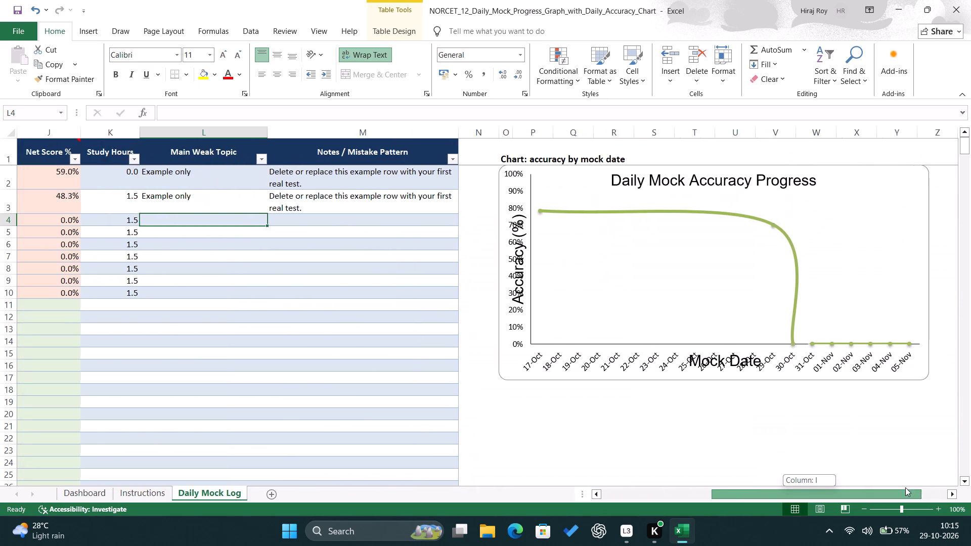
left_click_drag(905, 487, 829, 507)
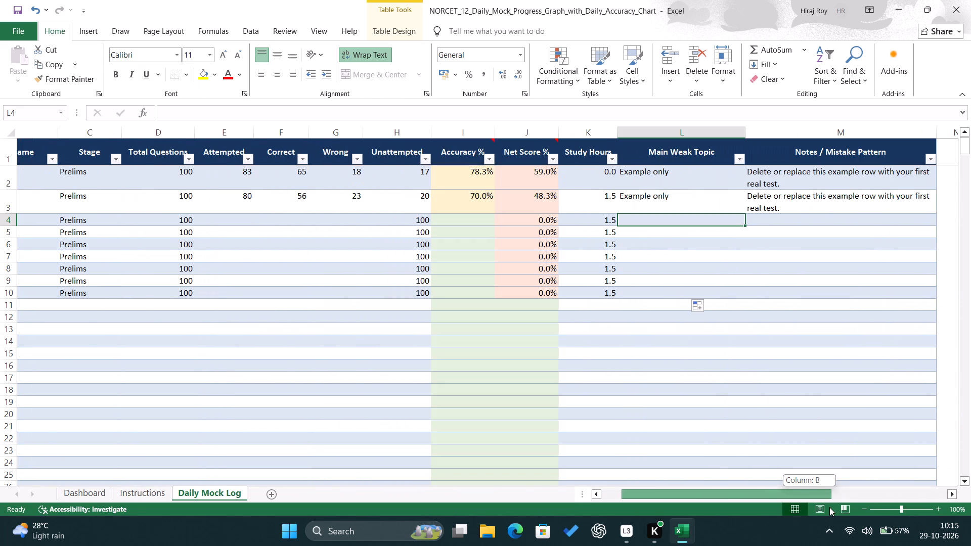
left_click_drag(829, 507, 835, 507)
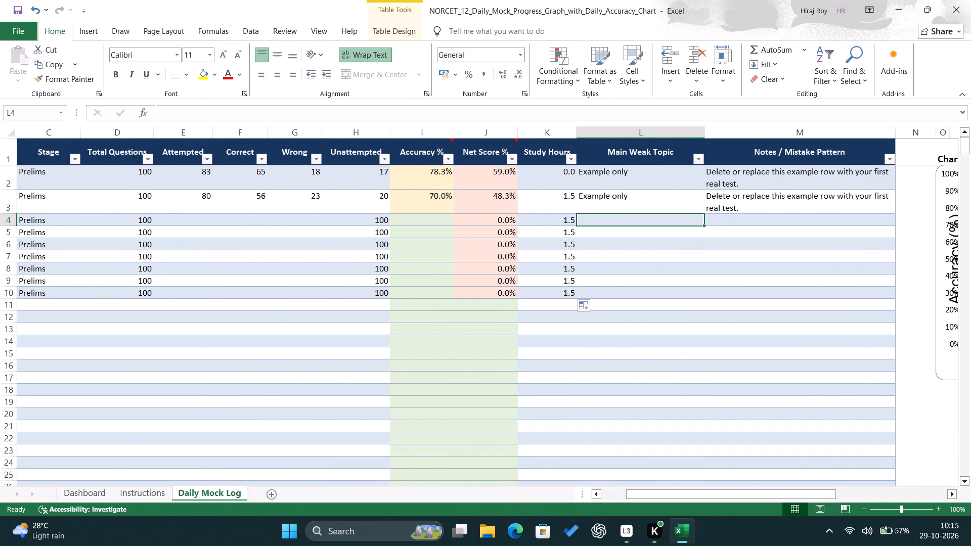
left_click(595, 308)
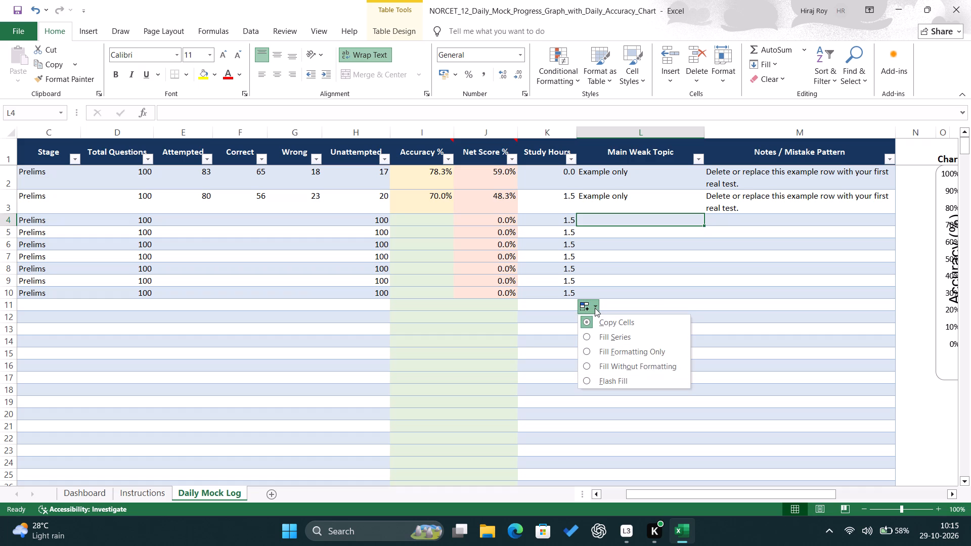
left_click(595, 308)
left_click(491, 285)
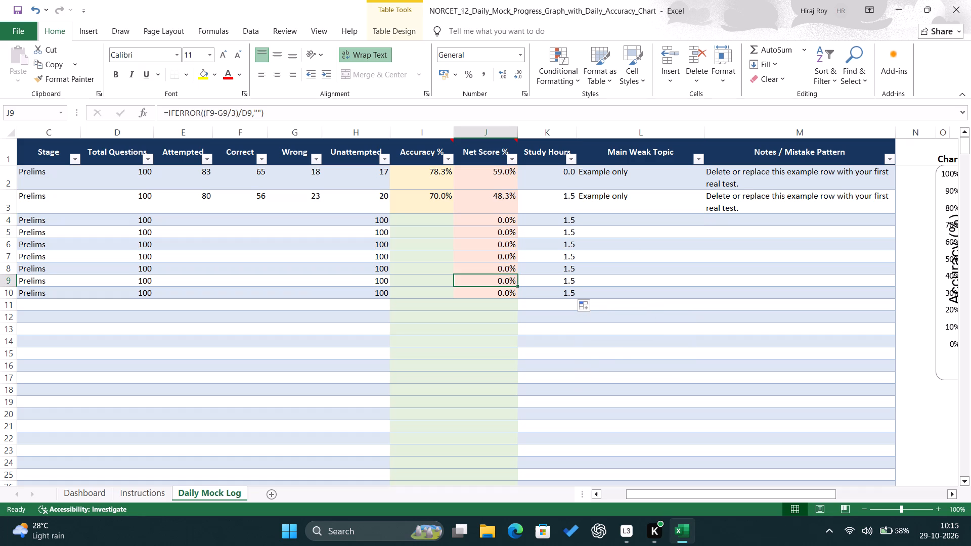
left_click_drag(687, 493, 638, 497)
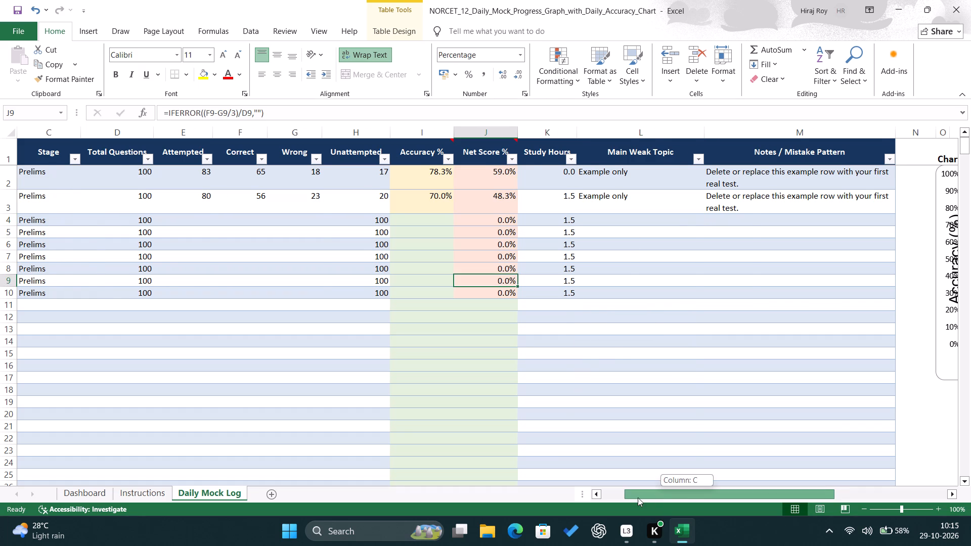
left_click_drag(638, 497, 637, 498)
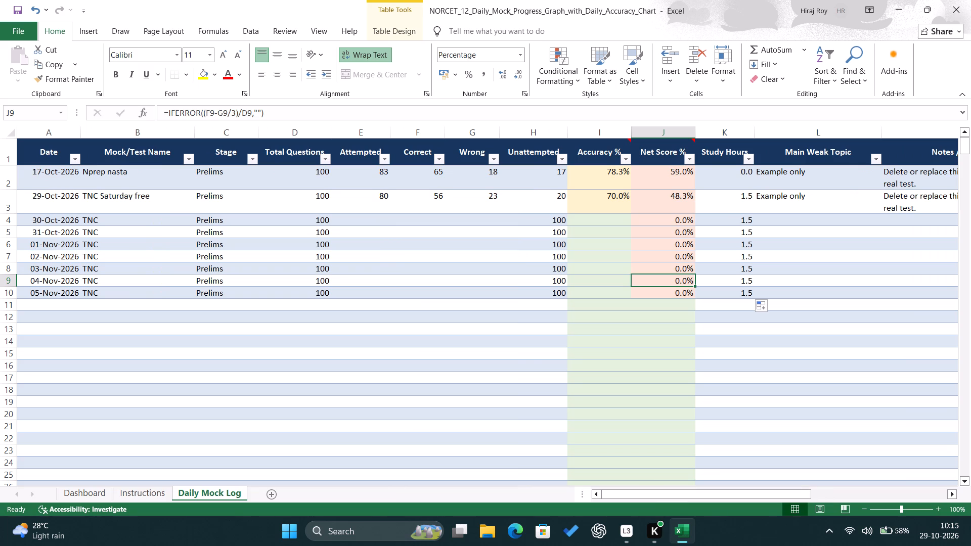
Select the empty Attempted cell in the 30-Oct-2026 row.
left_click(369, 223)
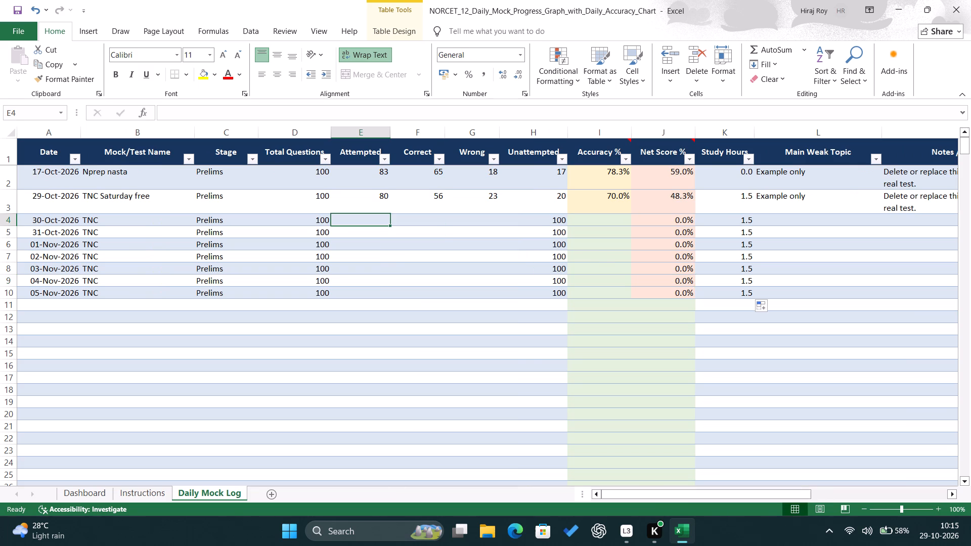
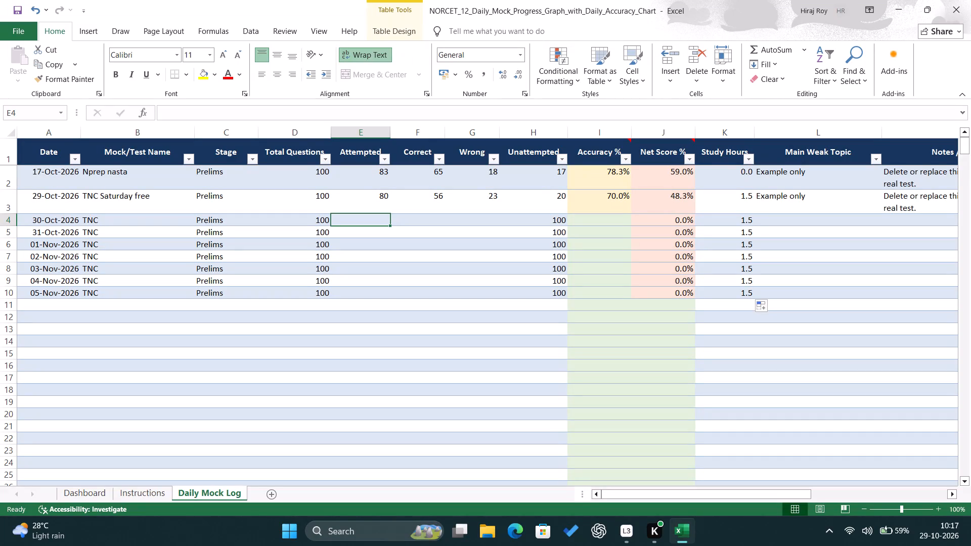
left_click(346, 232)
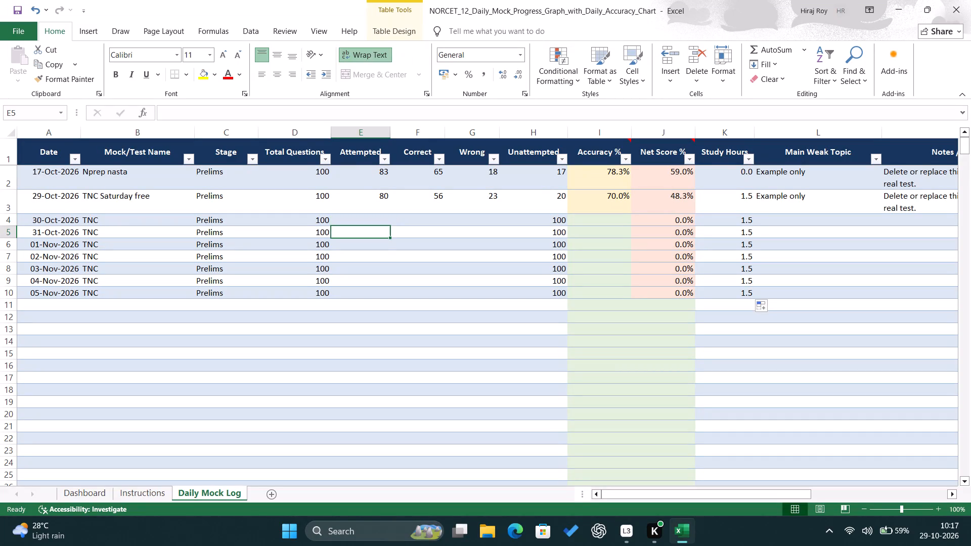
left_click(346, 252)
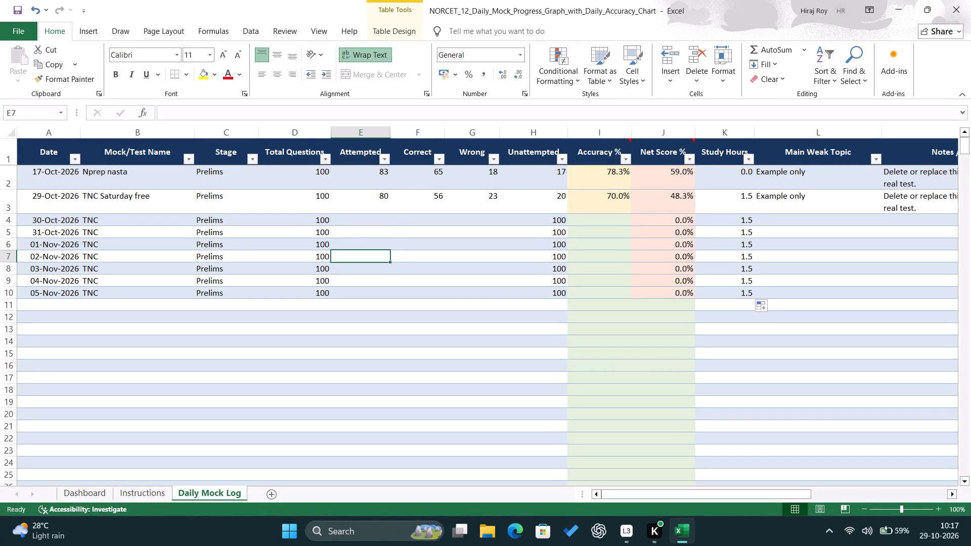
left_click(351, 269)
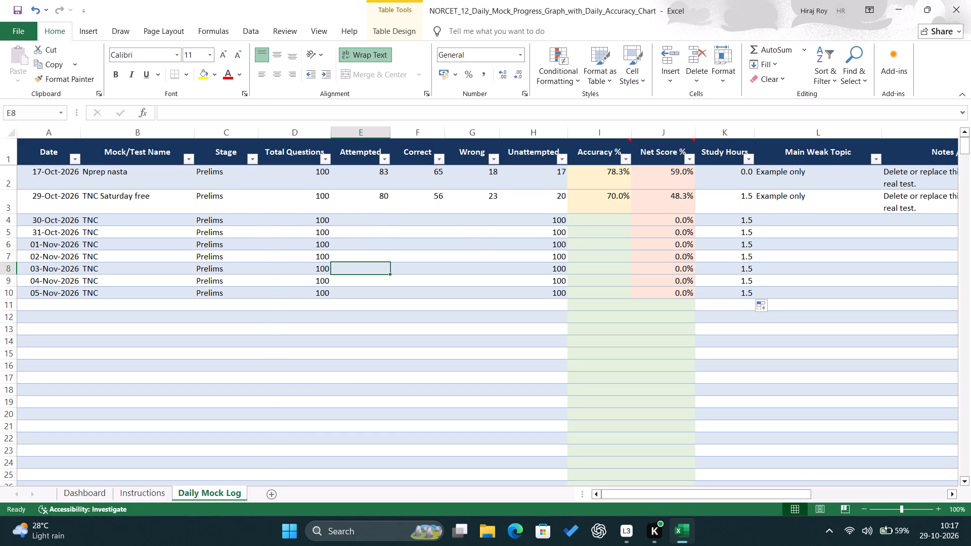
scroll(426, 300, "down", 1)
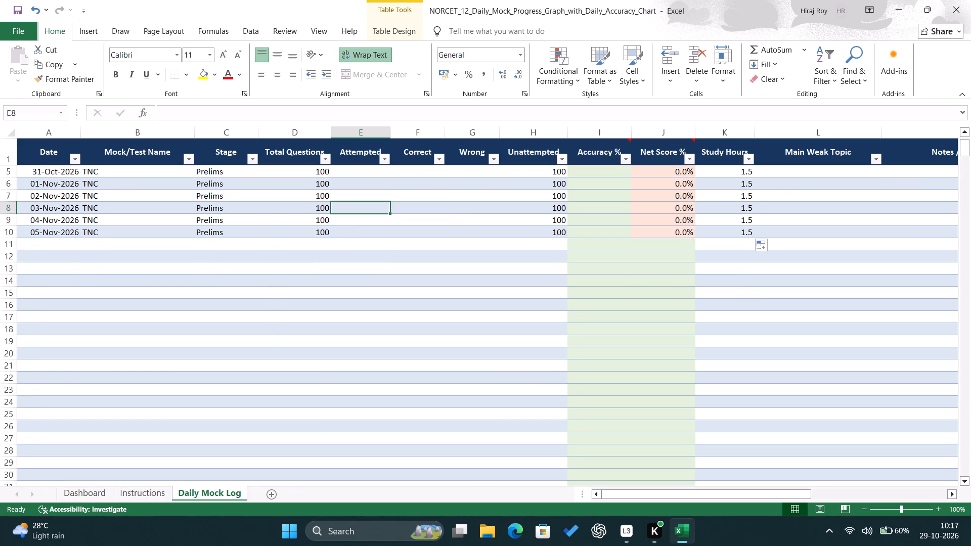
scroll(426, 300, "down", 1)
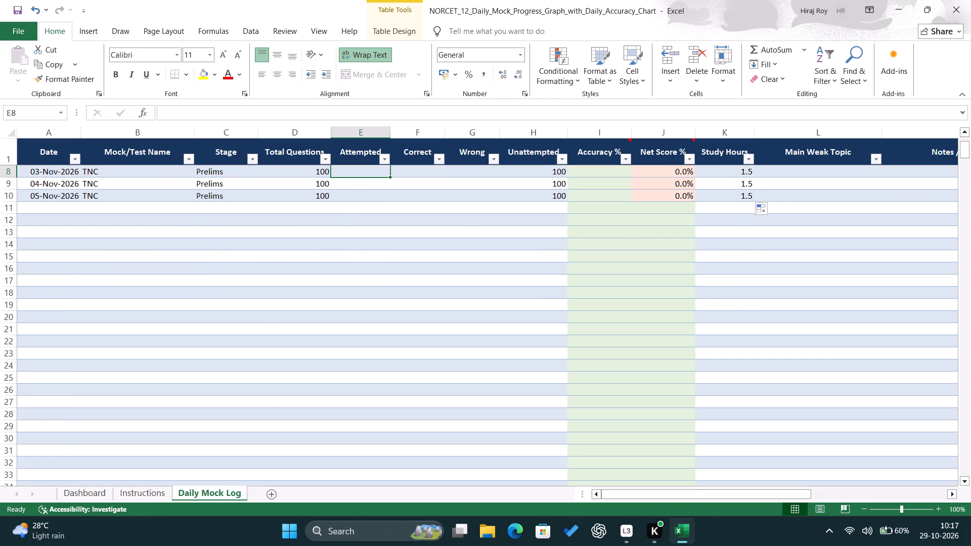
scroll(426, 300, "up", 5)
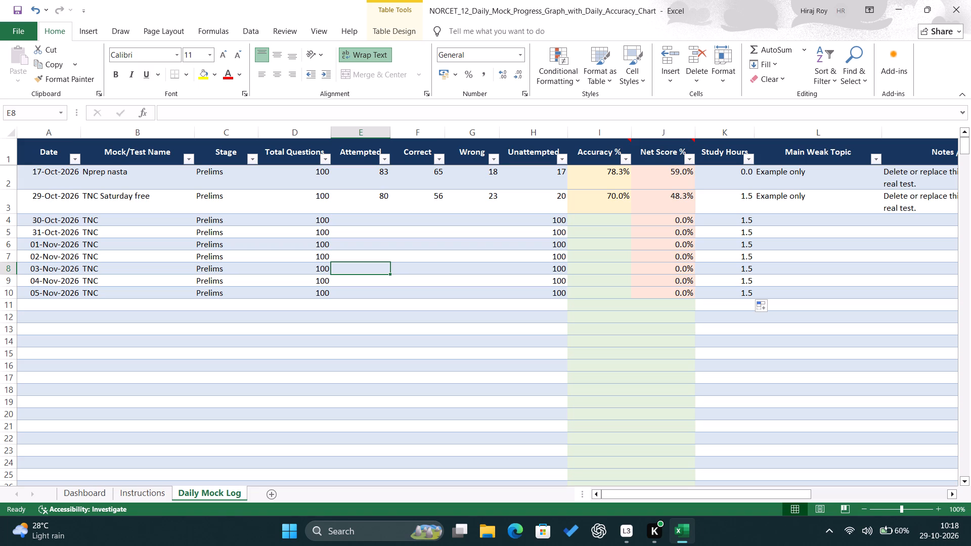
Examine the Accuracy formula in the 29-Oct-2026 row and the Net Score formulas in the 29-Oct and 30-Oct-2026 rows.
left_click(609, 207)
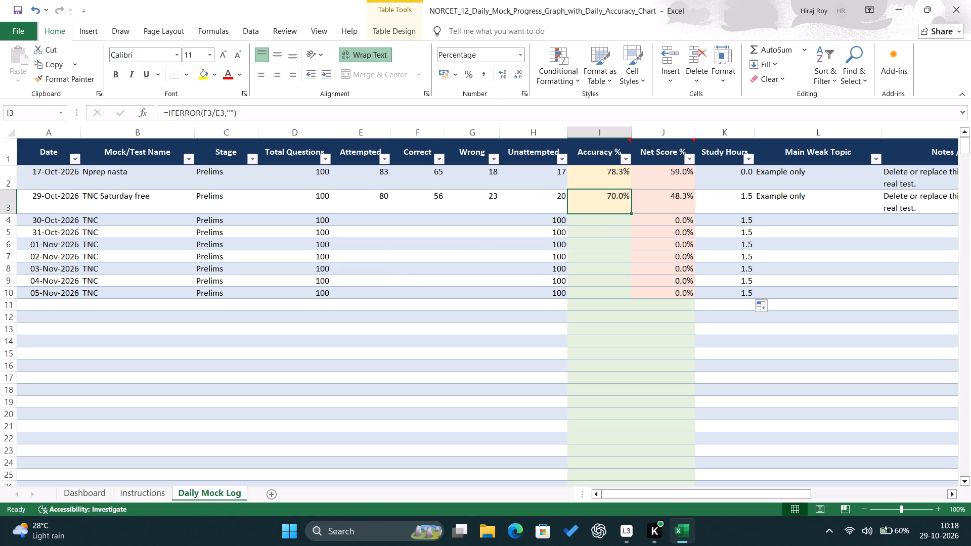
left_click(657, 207)
left_click(651, 224)
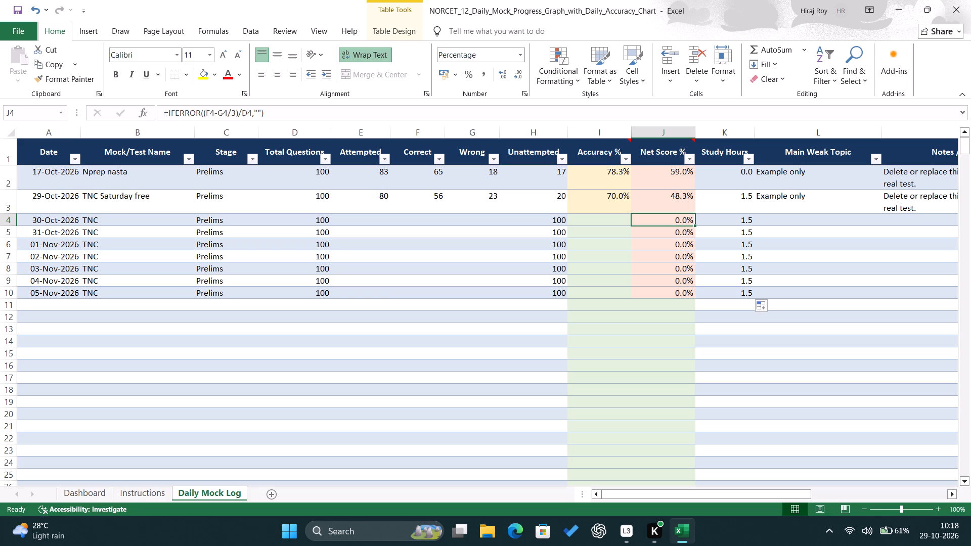
scroll(586, 384, "down", 2)
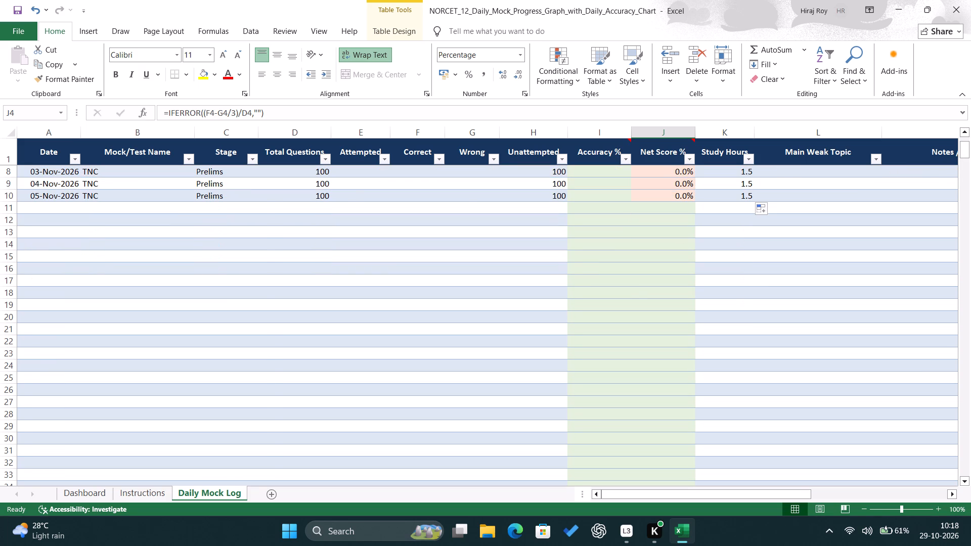
scroll(586, 384, "up", 6)
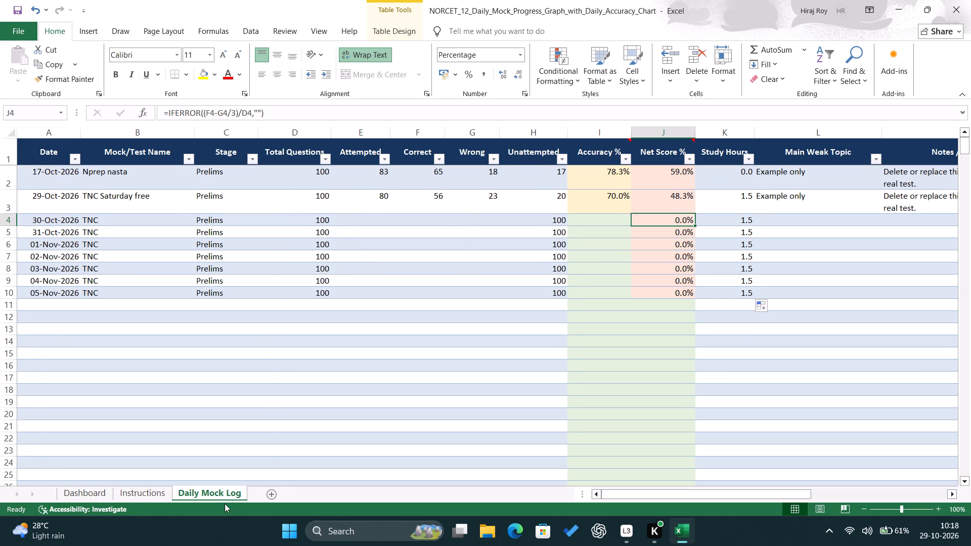
Examine the Dashboard metrics, including the formula and error-checking options of the Gap to 90% accuracy value and the chart area below.
left_click(81, 492)
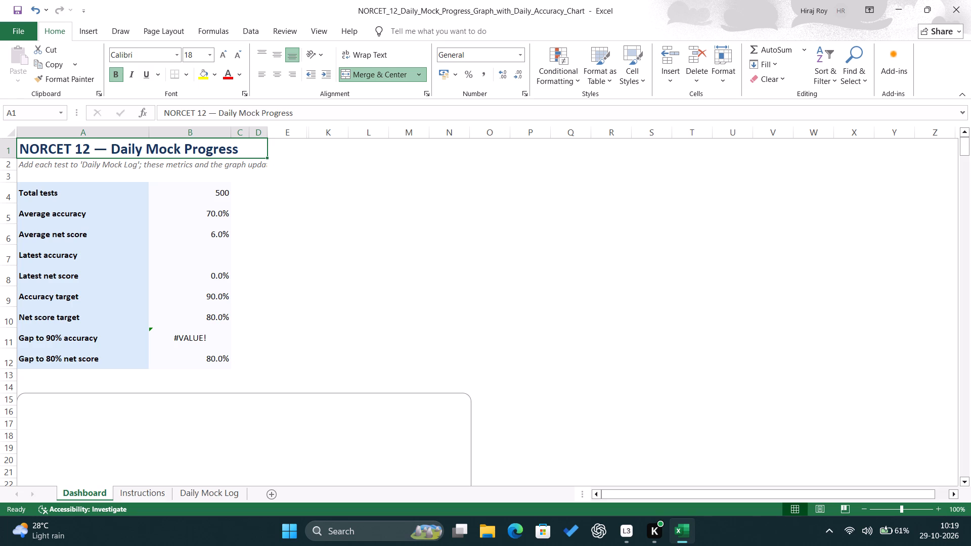
left_click(216, 341)
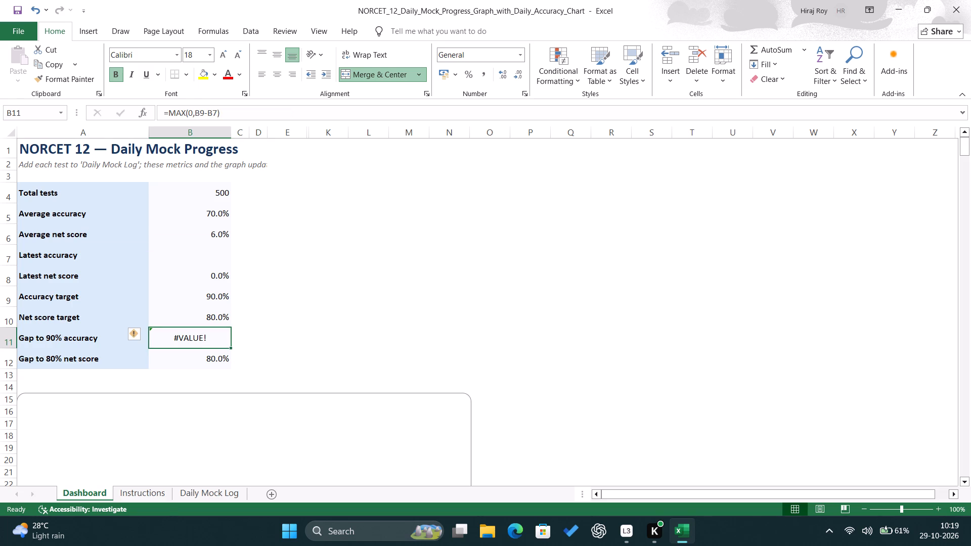
left_click(149, 332)
left_click(149, 327)
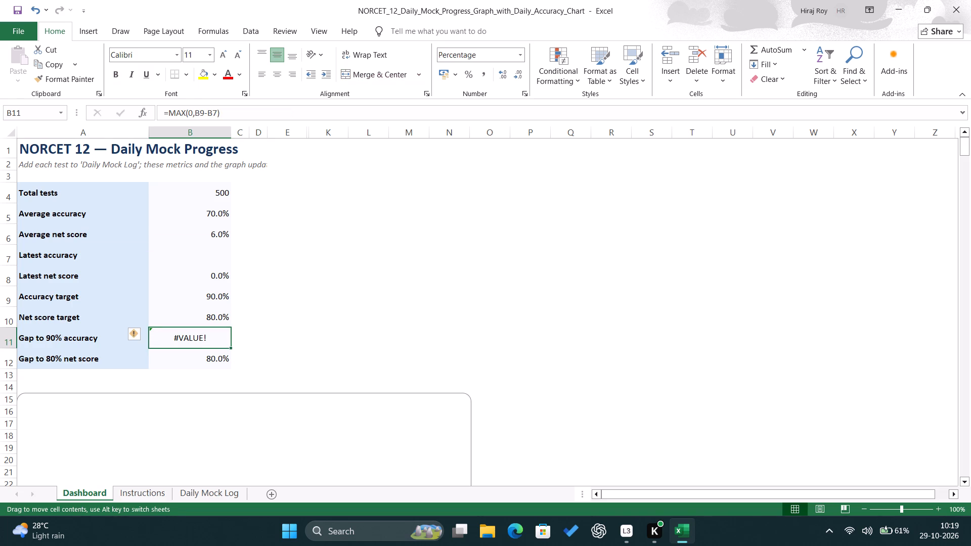
left_click(134, 330)
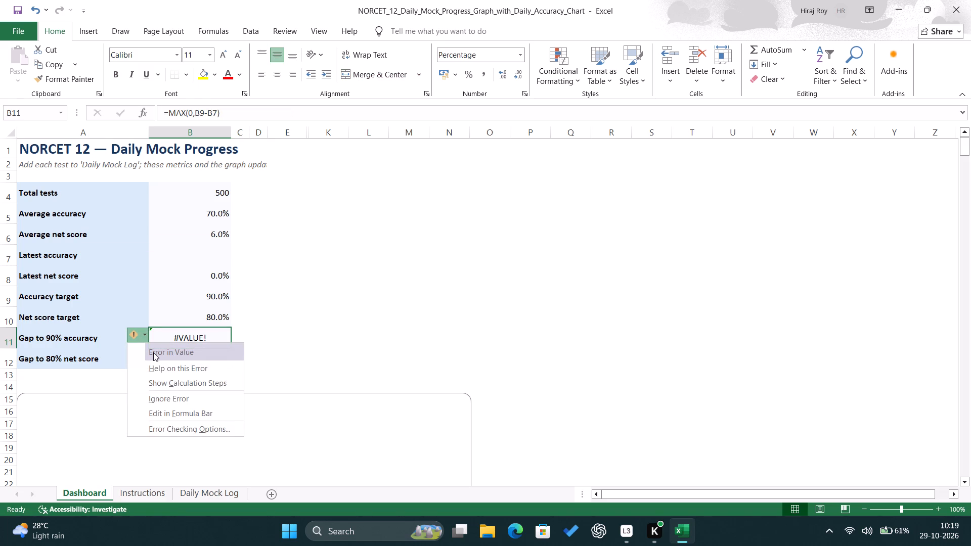
left_click(153, 352)
left_click(212, 334)
left_click_drag(211, 335, 181, 335)
left_click(133, 365)
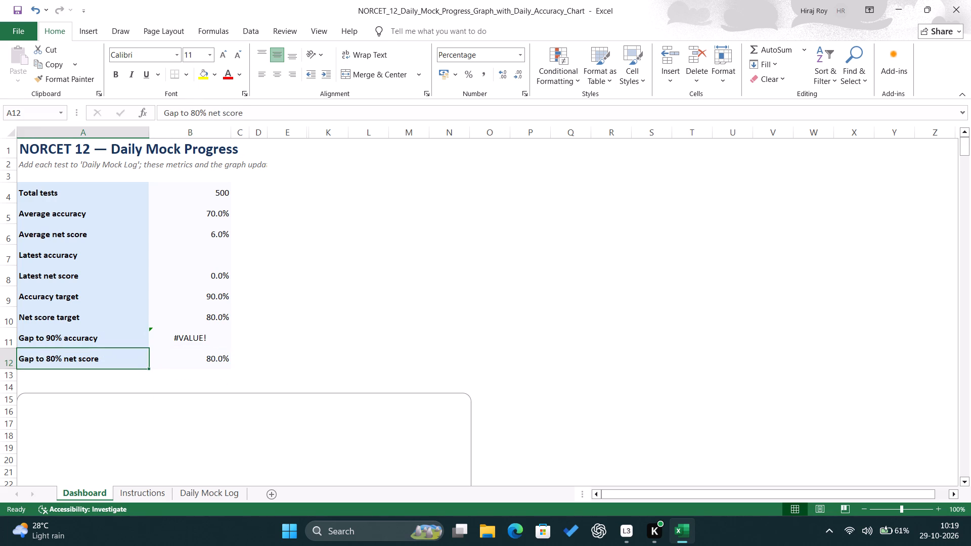
left_click(188, 338)
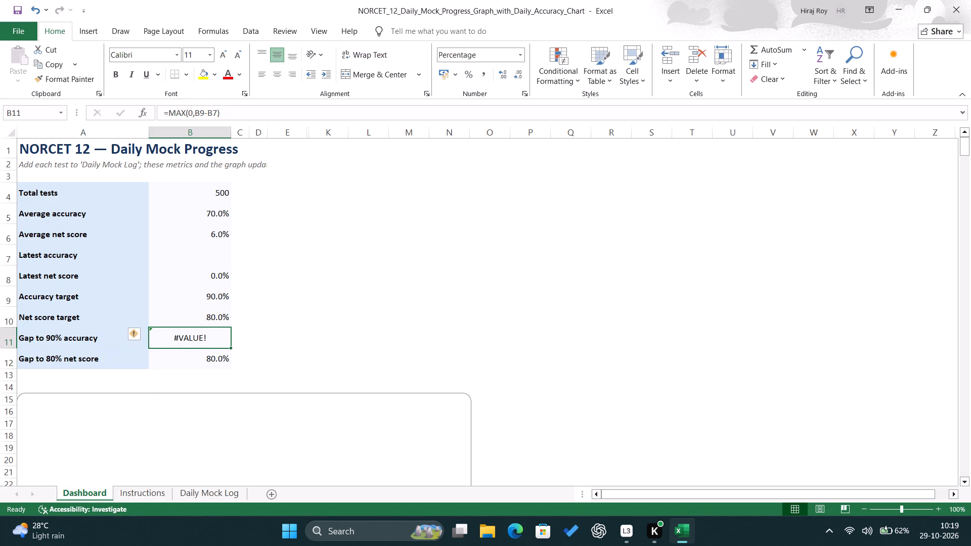
scroll(179, 286, "down", 5)
scroll(179, 286, "up", 4)
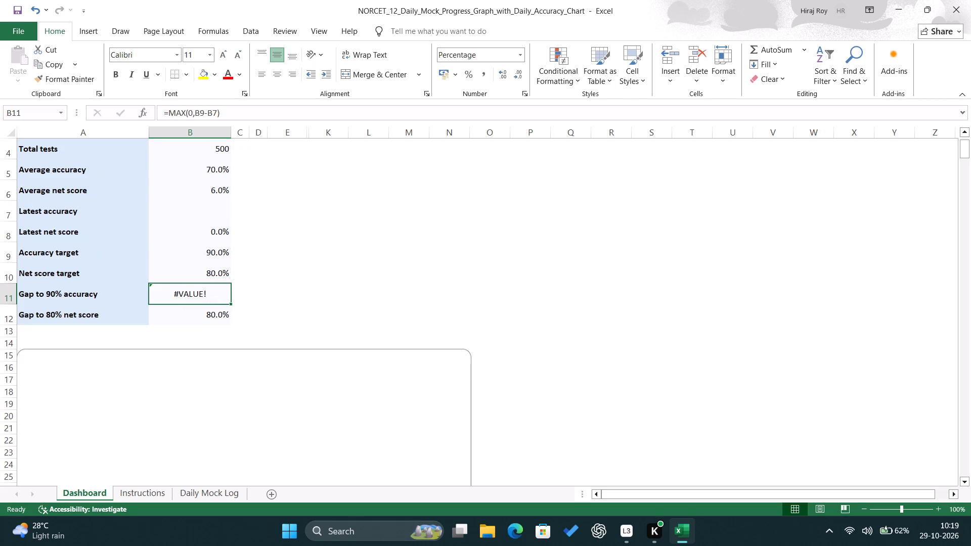
scroll(179, 286, "up", 5)
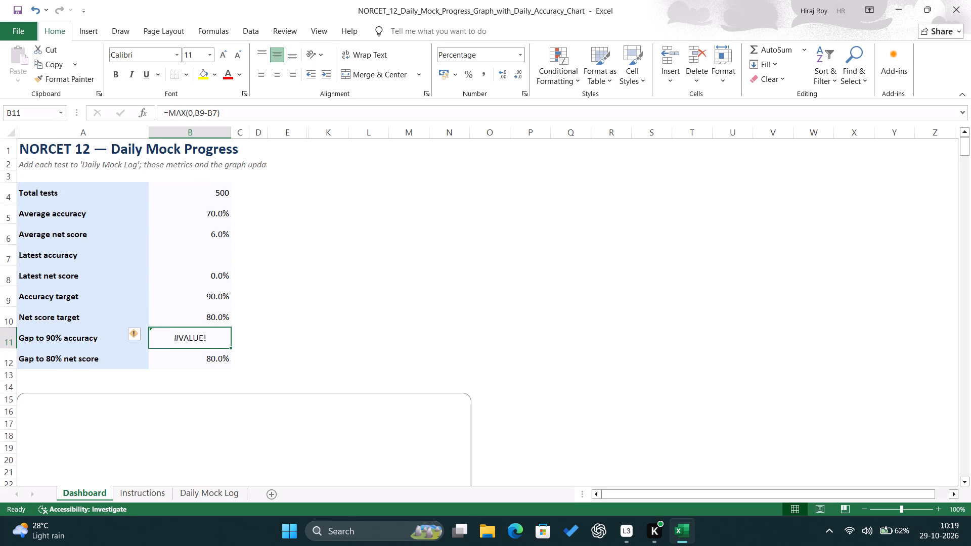
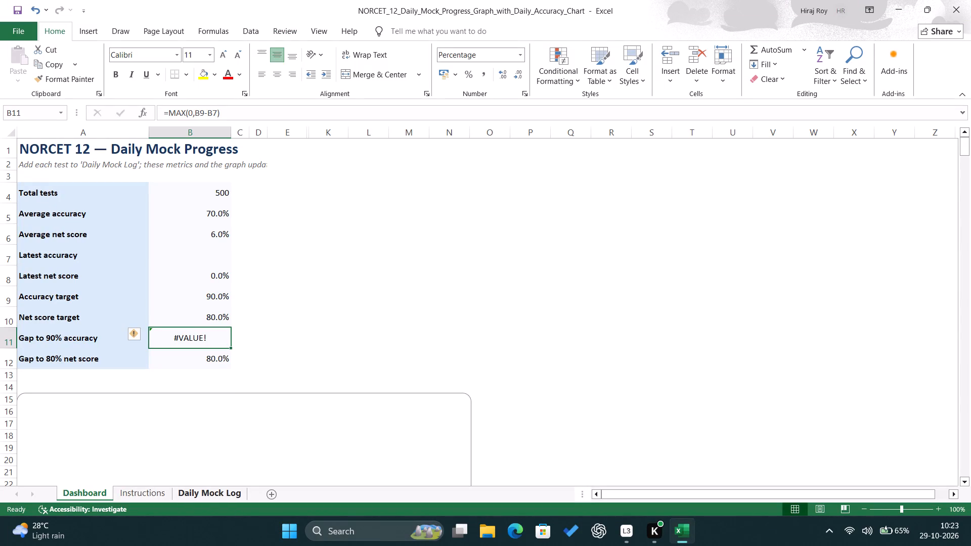
Look up the help on the error in the Gap to 90% accuracy value.
left_click(134, 332)
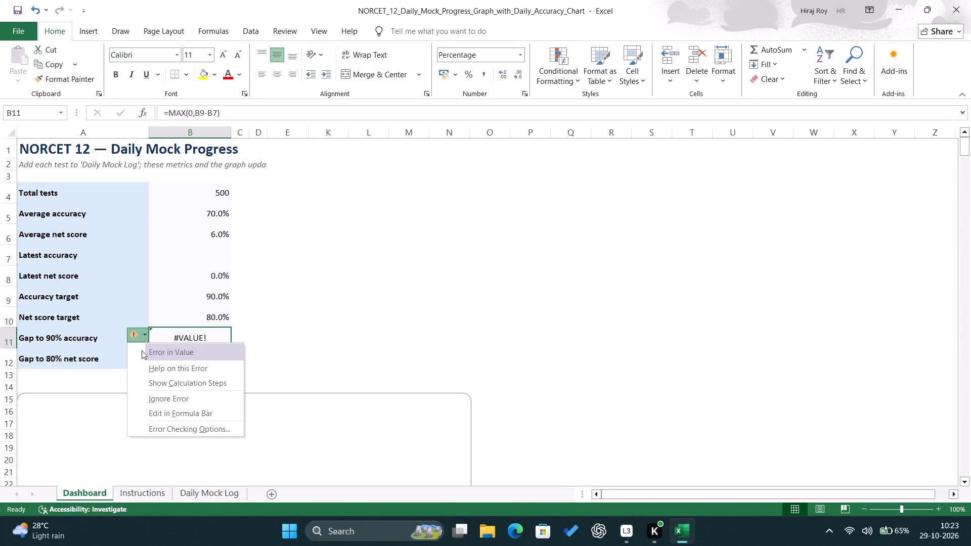
left_click(157, 369)
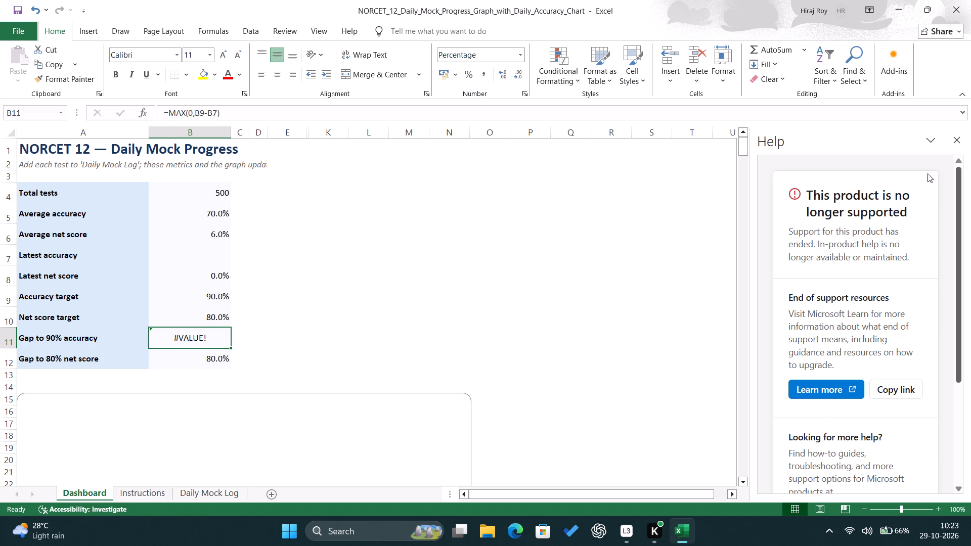
left_click(959, 137)
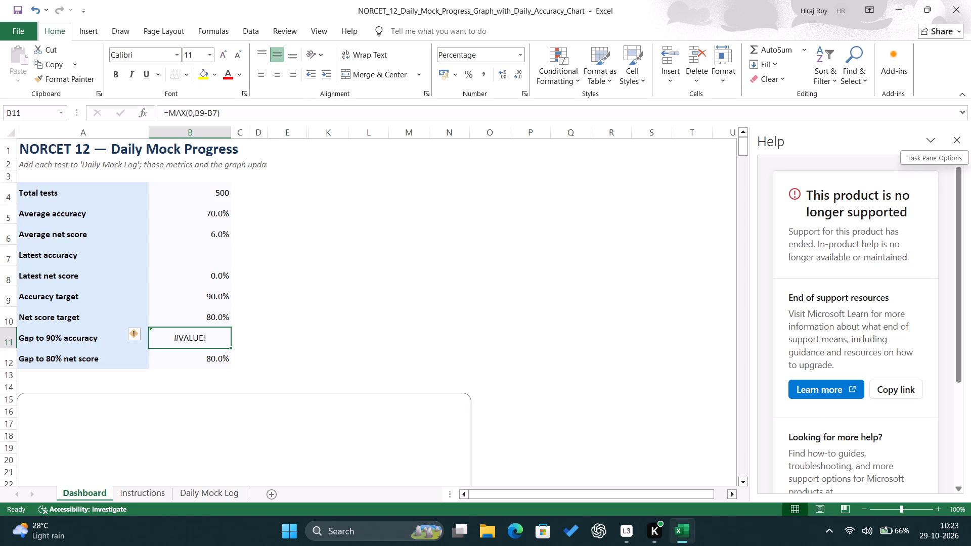
left_click(958, 146)
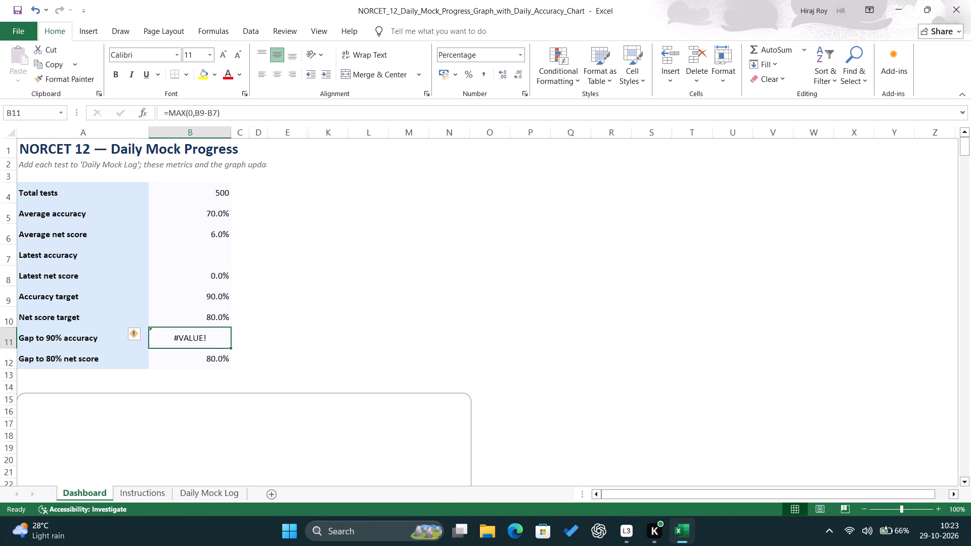
Evaluate the calculation steps of the Gap to 90% accuracy formula in cell B11.
left_click(138, 337)
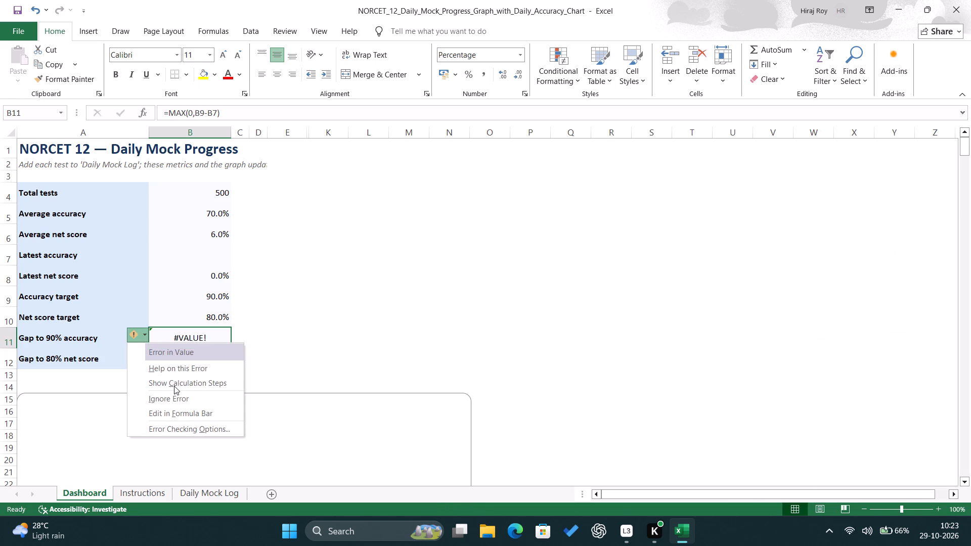
left_click(174, 389)
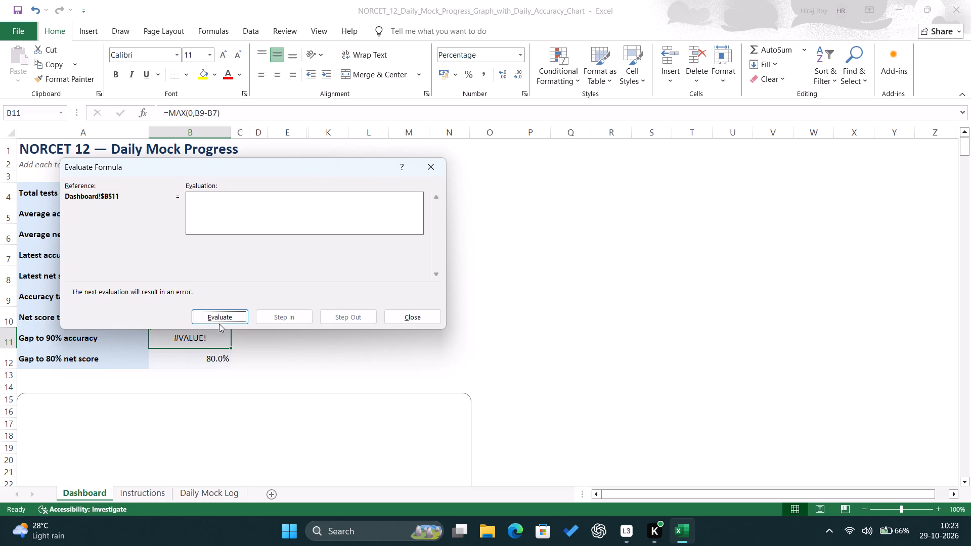
left_click(221, 317)
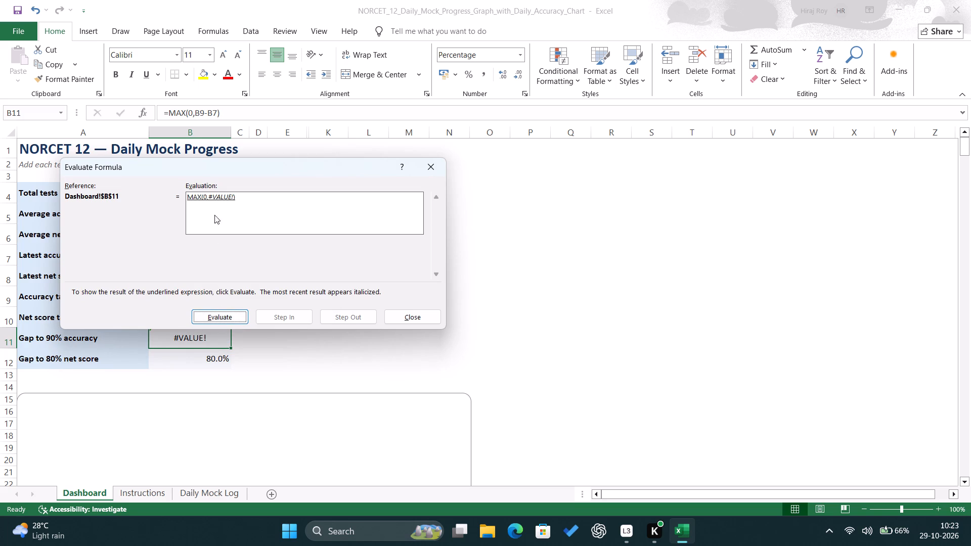
left_click(227, 194)
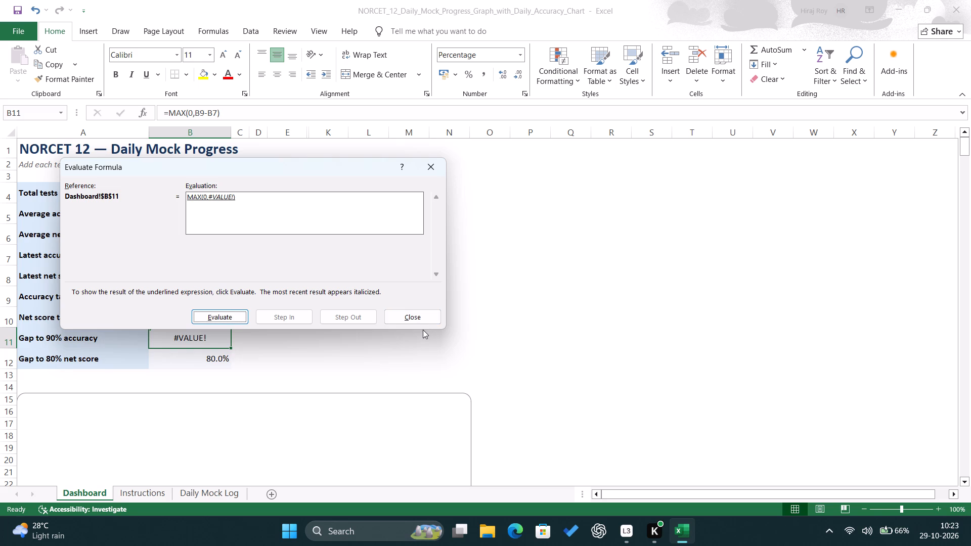
left_click(423, 328)
left_click(426, 322)
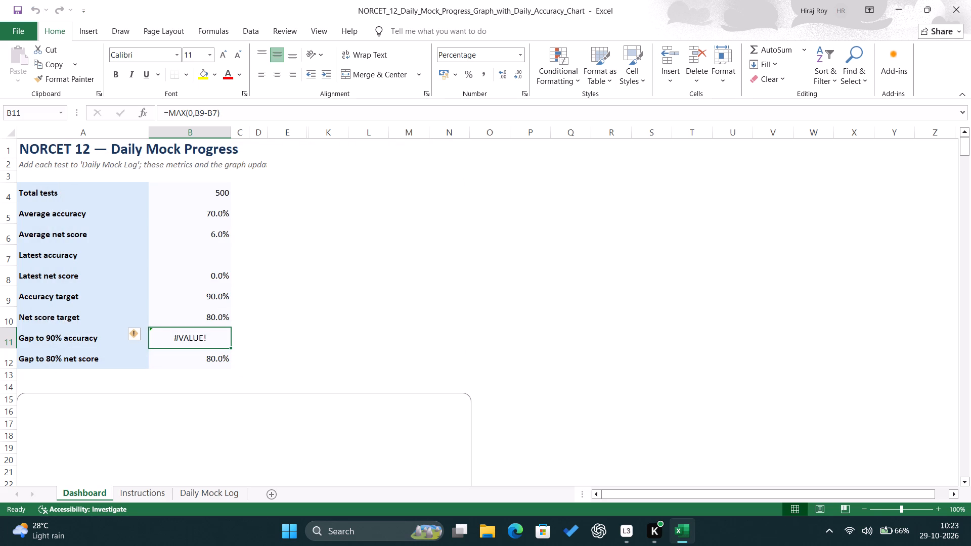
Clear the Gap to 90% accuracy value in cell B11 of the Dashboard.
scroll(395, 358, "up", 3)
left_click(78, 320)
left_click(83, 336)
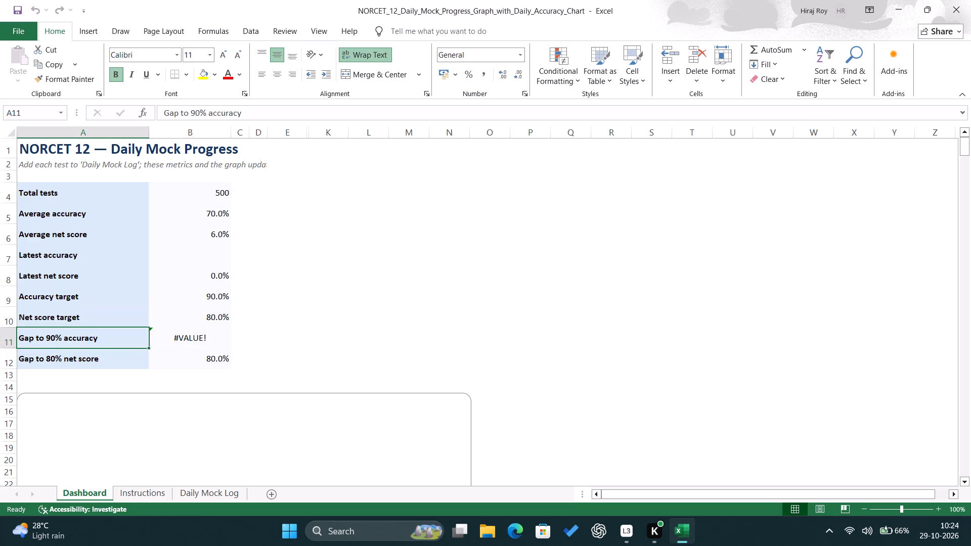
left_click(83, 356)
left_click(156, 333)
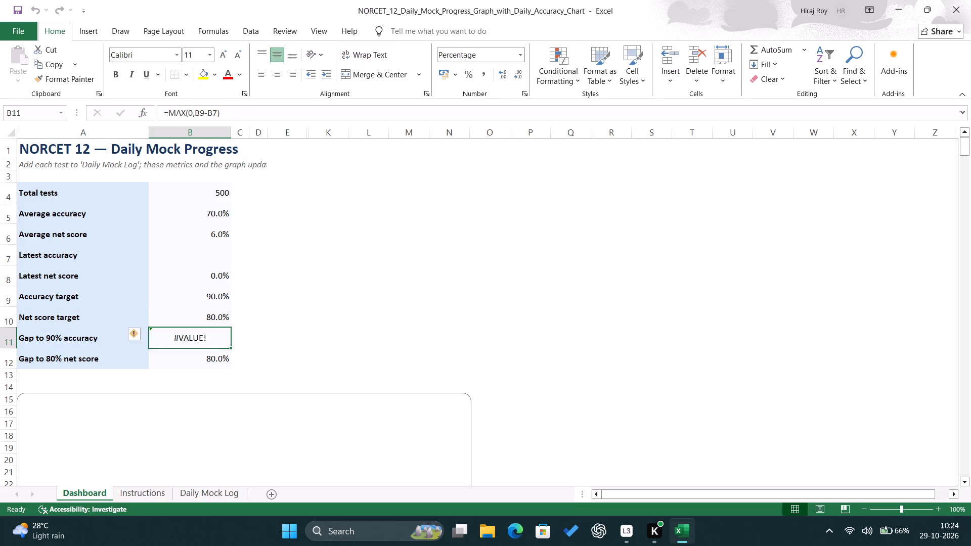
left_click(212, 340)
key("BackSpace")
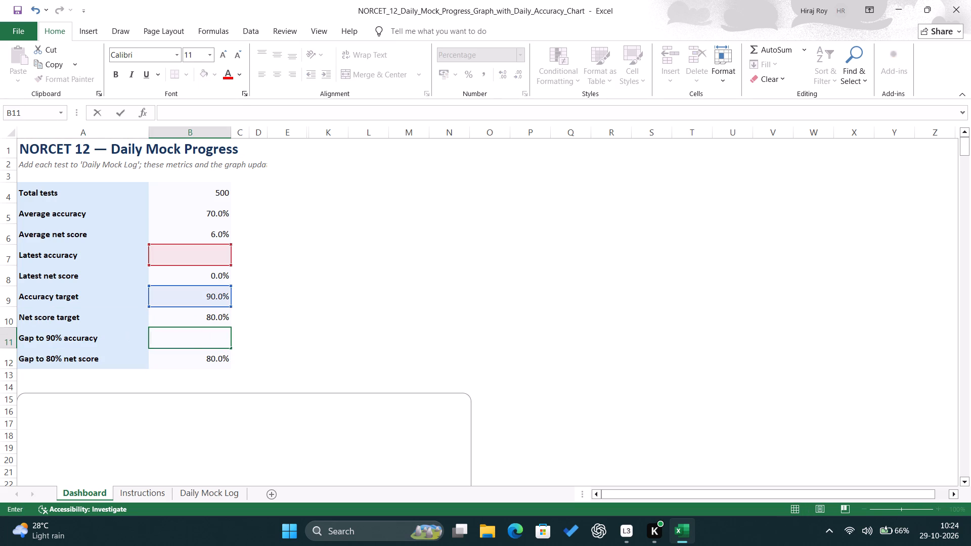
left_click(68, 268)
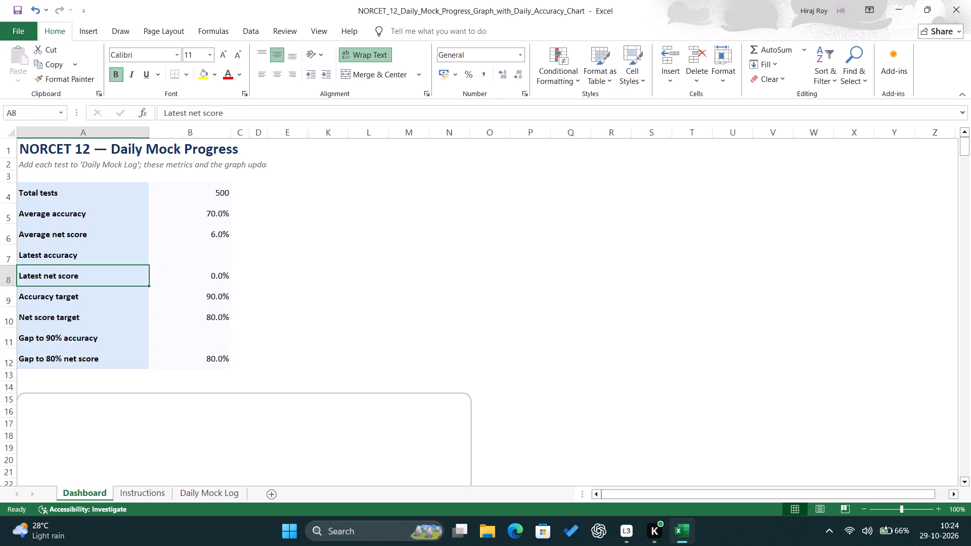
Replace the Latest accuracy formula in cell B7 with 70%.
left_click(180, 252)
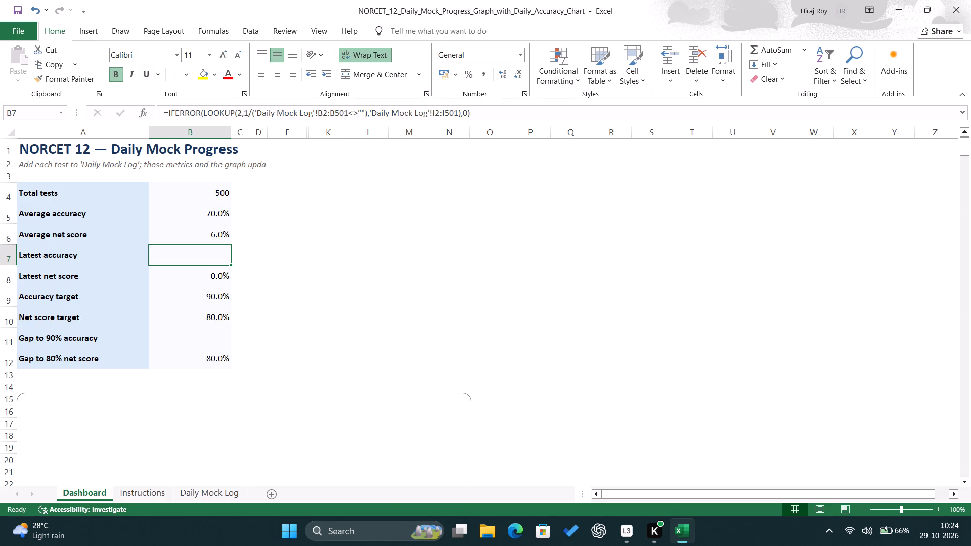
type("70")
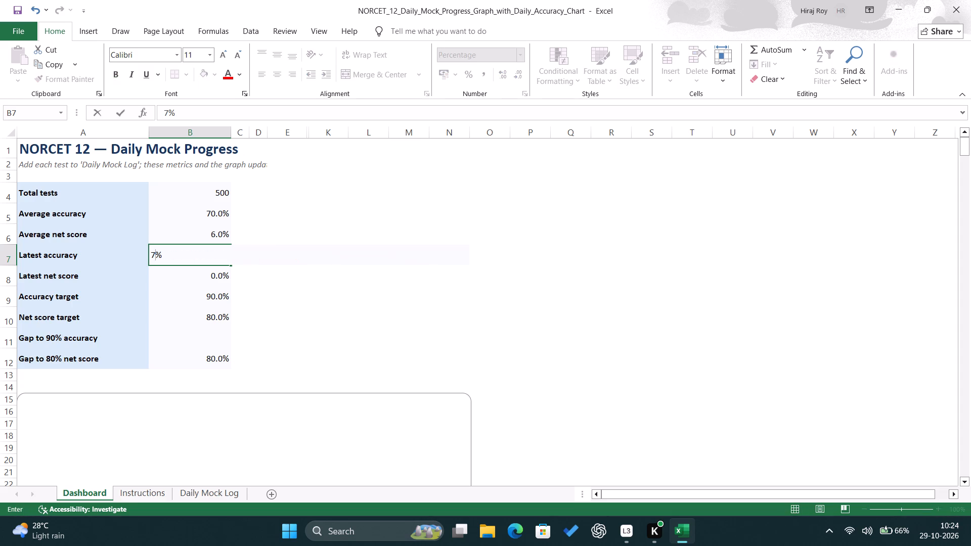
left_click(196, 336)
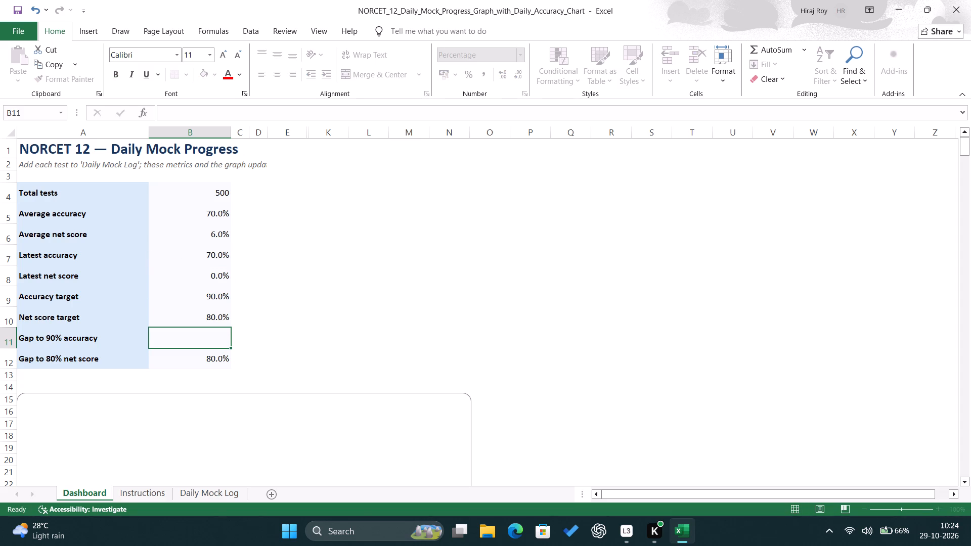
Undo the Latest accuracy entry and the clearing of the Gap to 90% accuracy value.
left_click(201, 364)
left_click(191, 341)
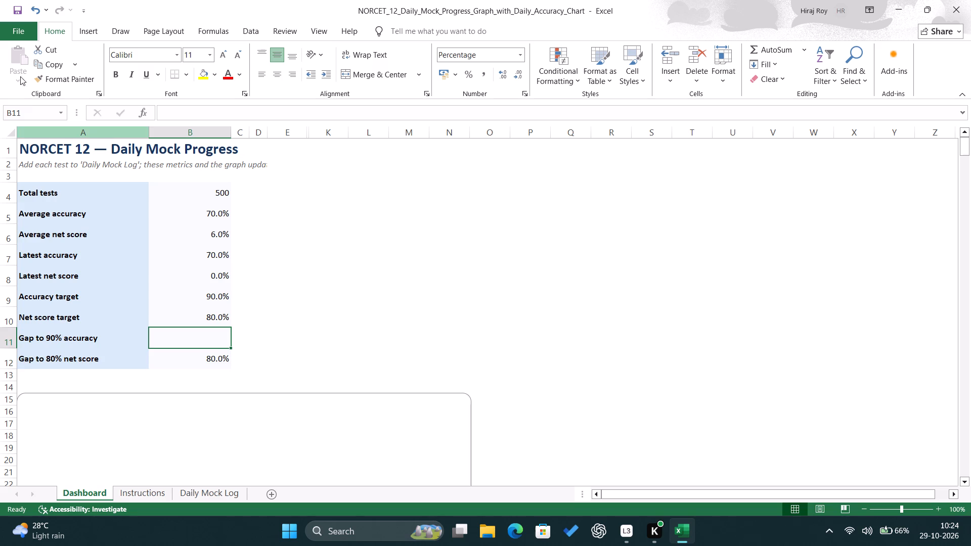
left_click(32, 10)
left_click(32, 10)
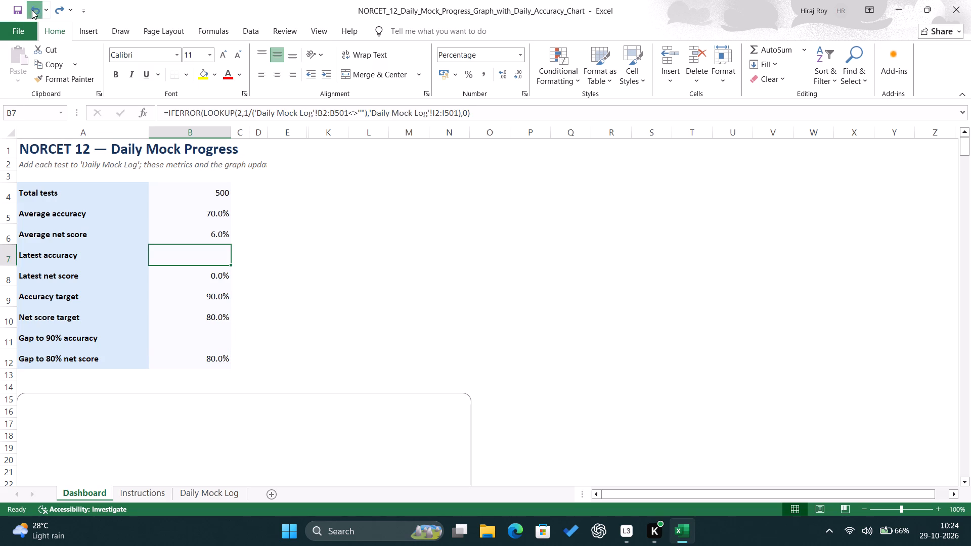
Replace the Latest accuracy formula in cell B7 of the Dashboard with 70%.
left_click(186, 252)
type("70")
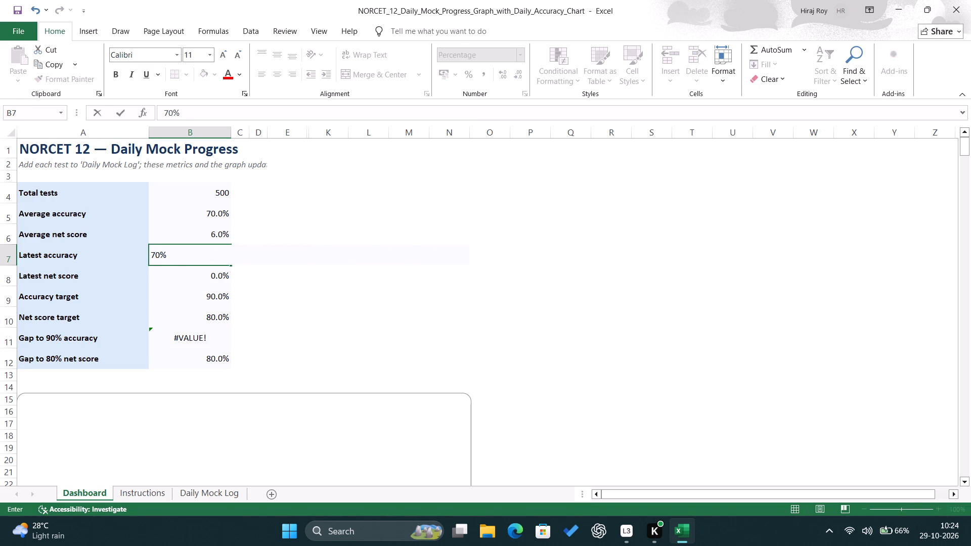
left_click(91, 285)
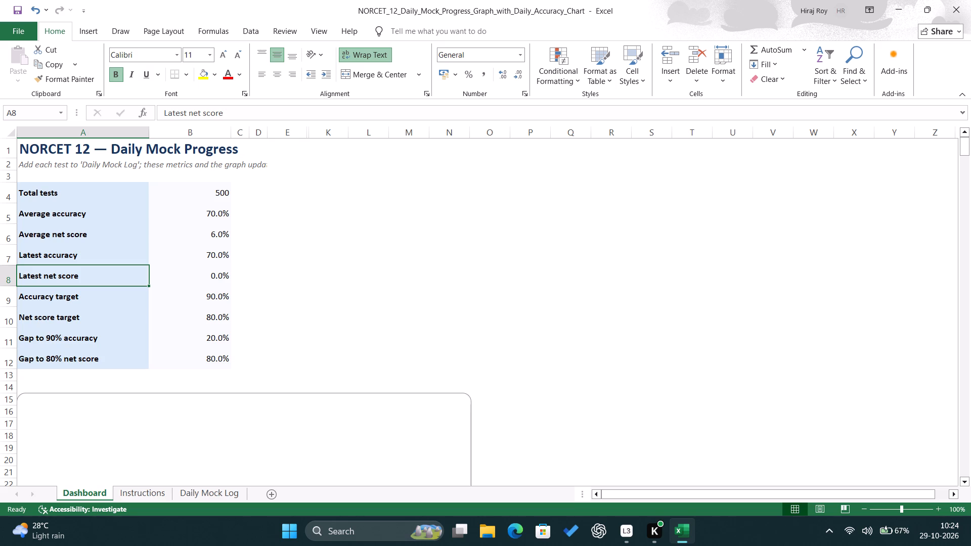
Set the Dashboard's Latest net score to 48.3%, taken from the 29-Oct-2026 row of the Daily Mock Log.
left_click(194, 274)
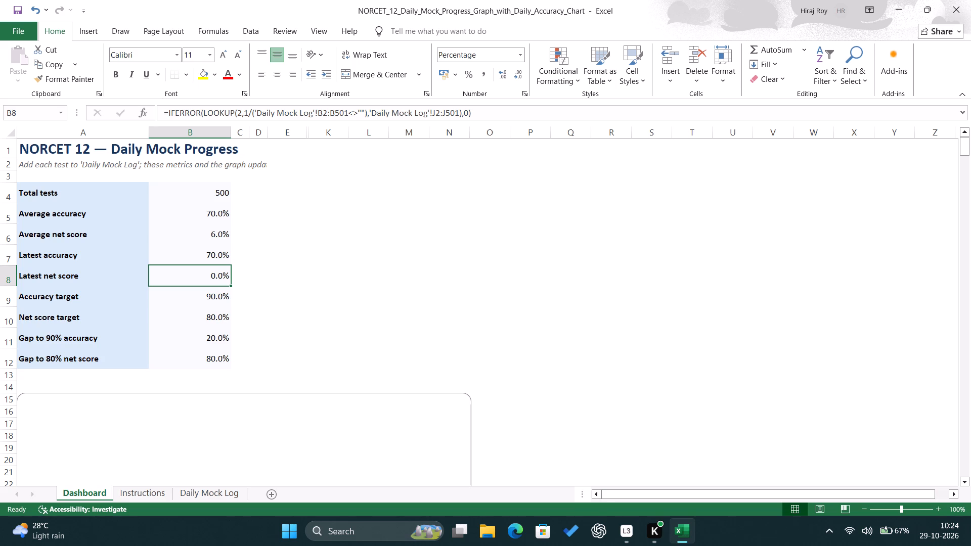
left_click(233, 496)
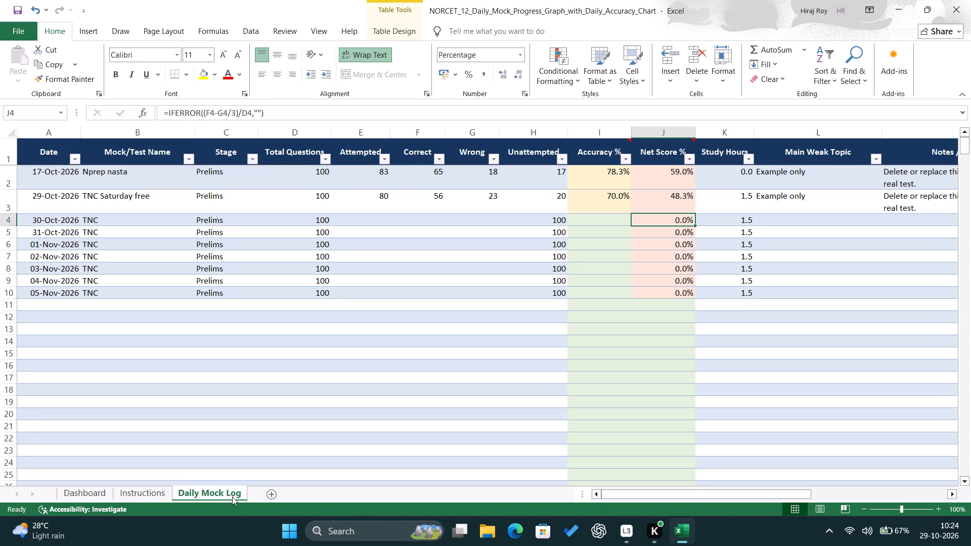
left_click(90, 490)
type("48")
type(".3")
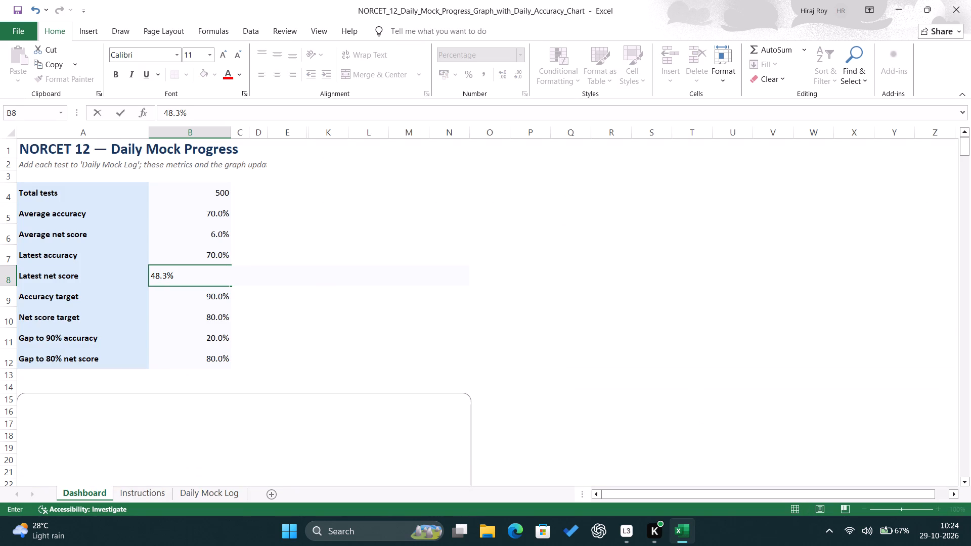
left_click(112, 296)
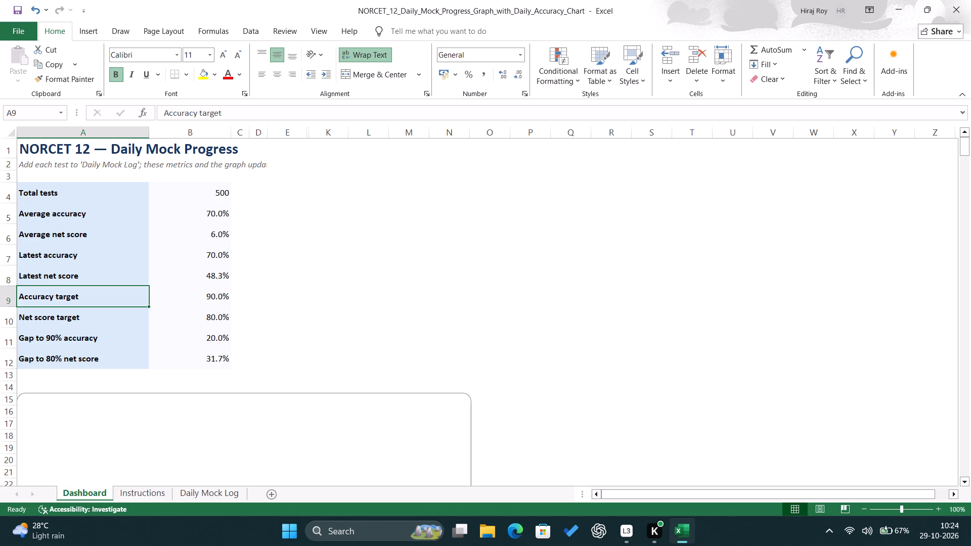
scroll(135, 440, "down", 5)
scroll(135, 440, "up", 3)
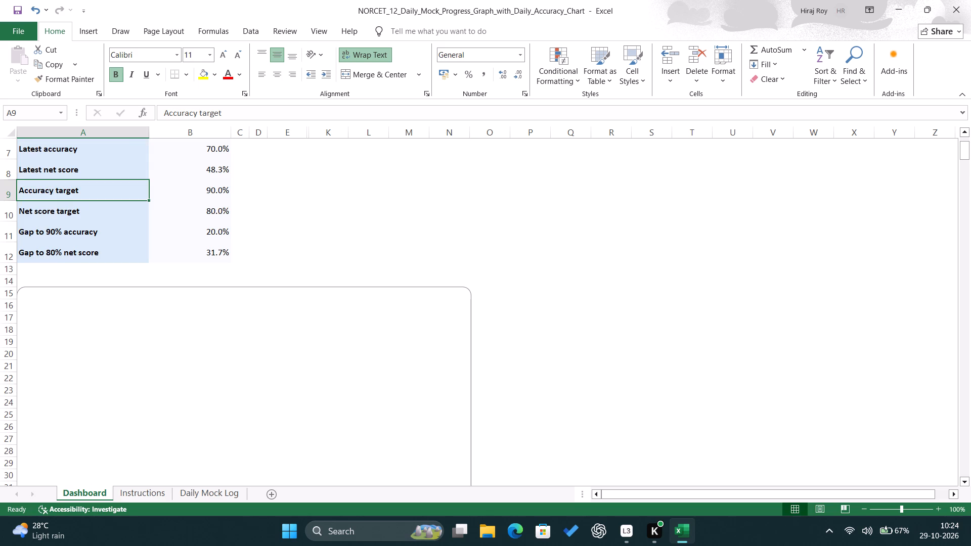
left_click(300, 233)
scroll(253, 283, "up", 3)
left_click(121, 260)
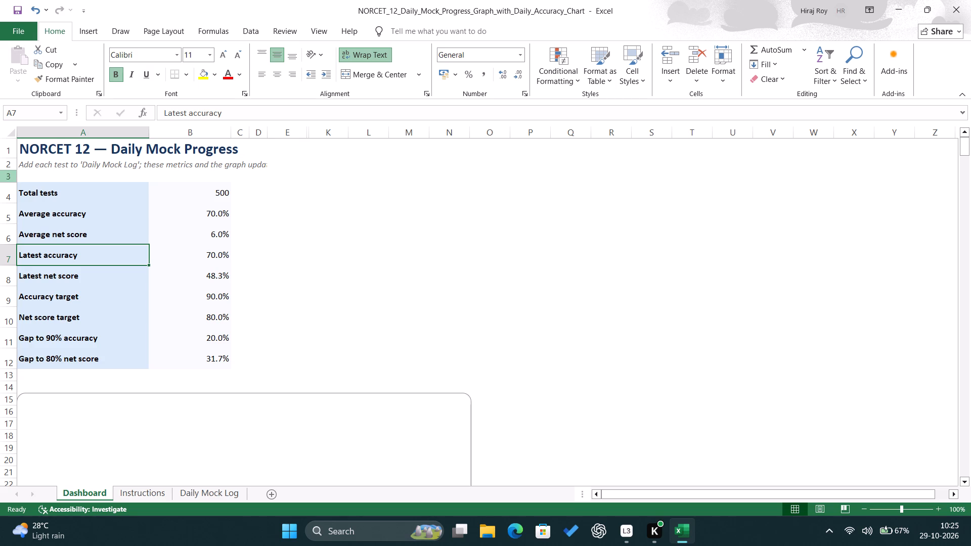
Save the workbook.
left_click(13, 7)
Open the Daily Mock Log sheet.
left_click(220, 495)
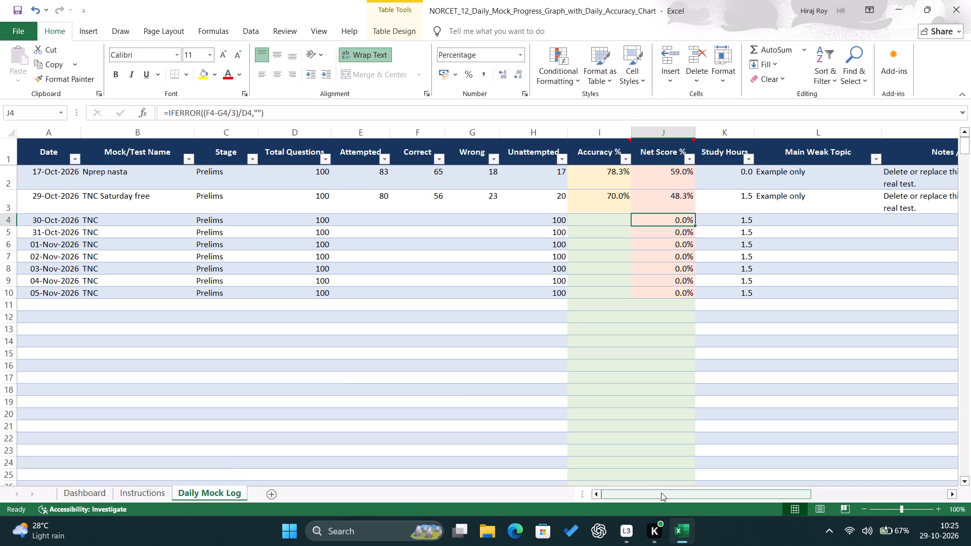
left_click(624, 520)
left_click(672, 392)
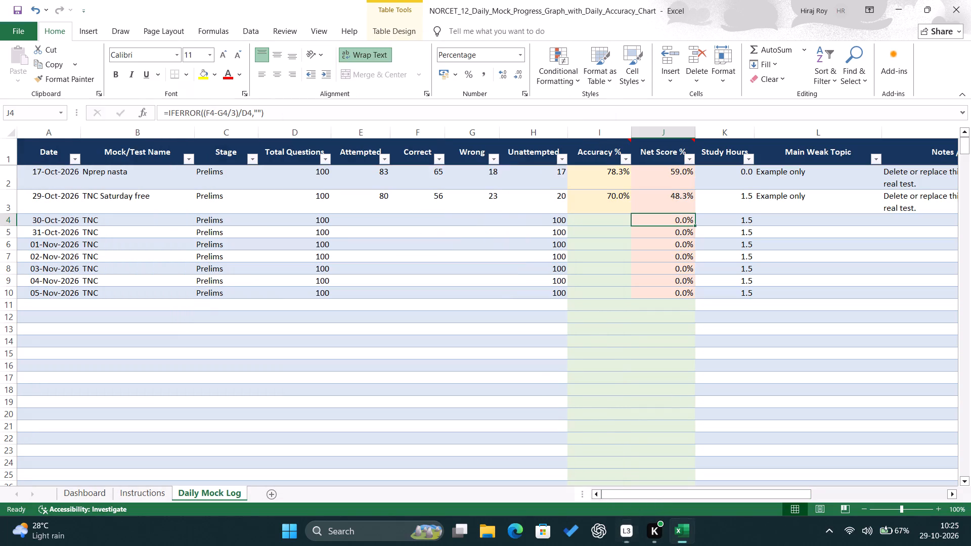
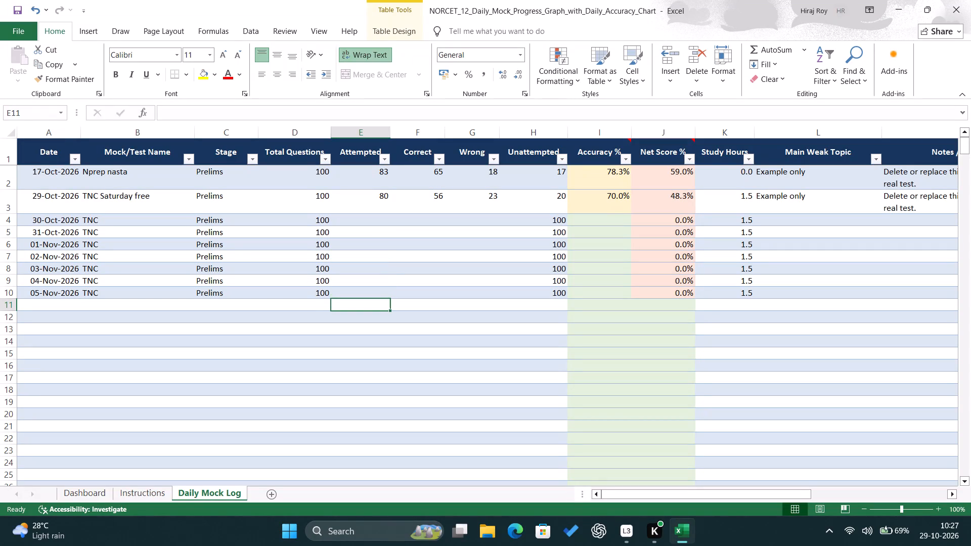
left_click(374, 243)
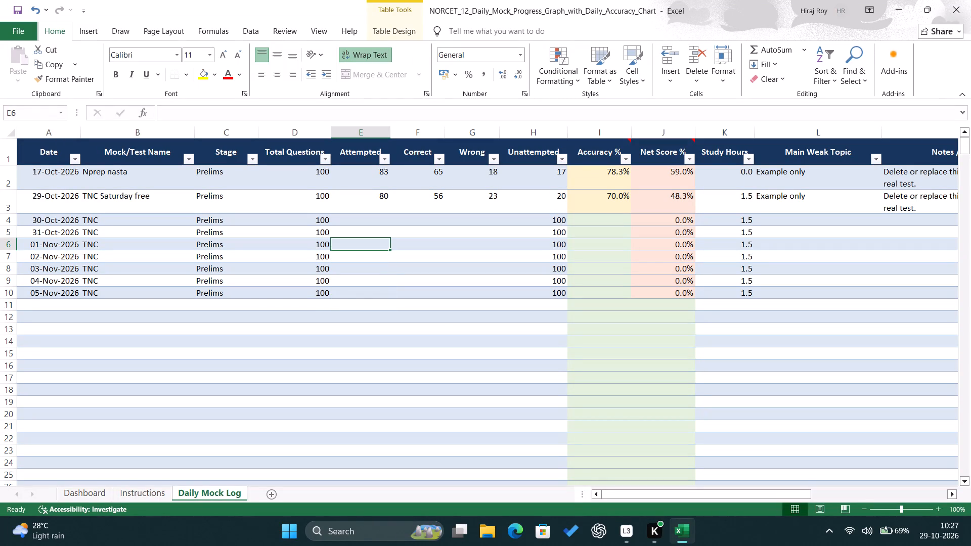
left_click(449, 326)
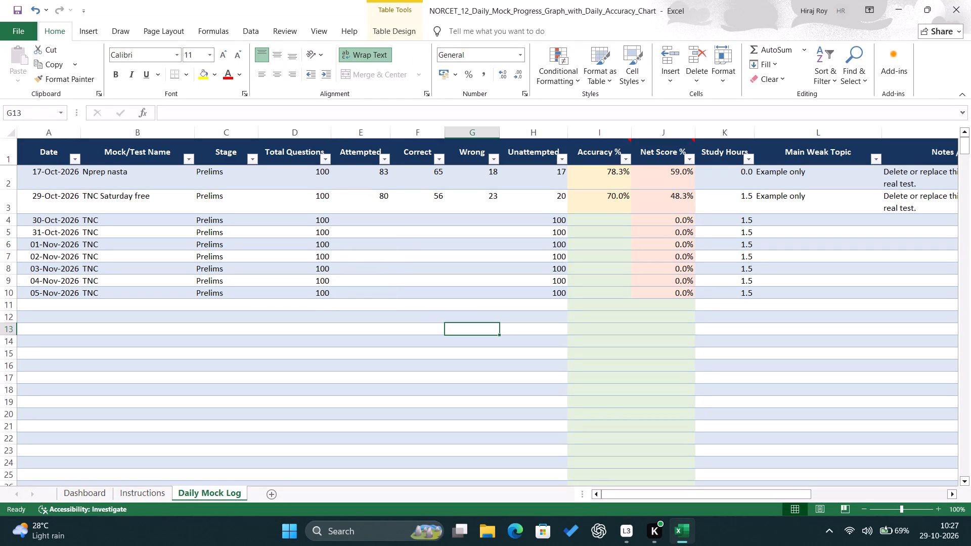
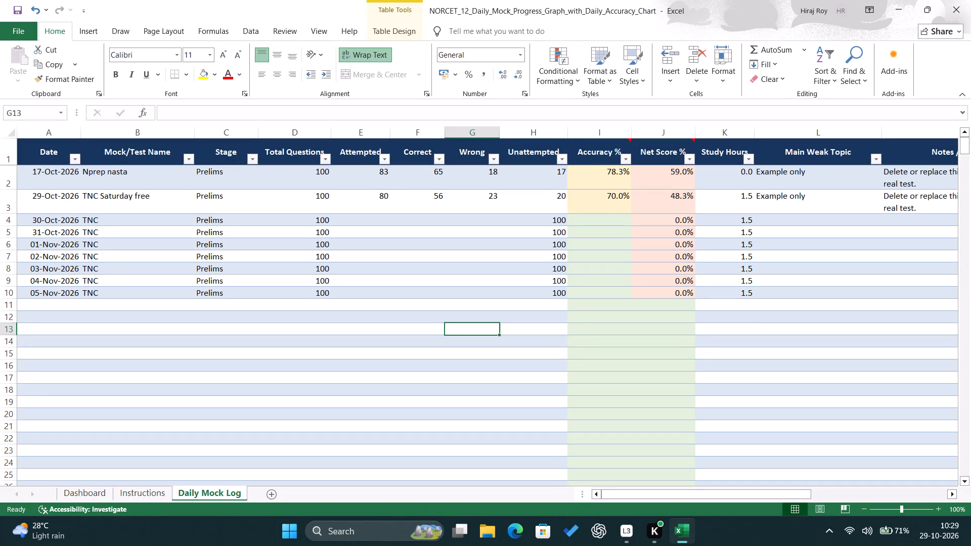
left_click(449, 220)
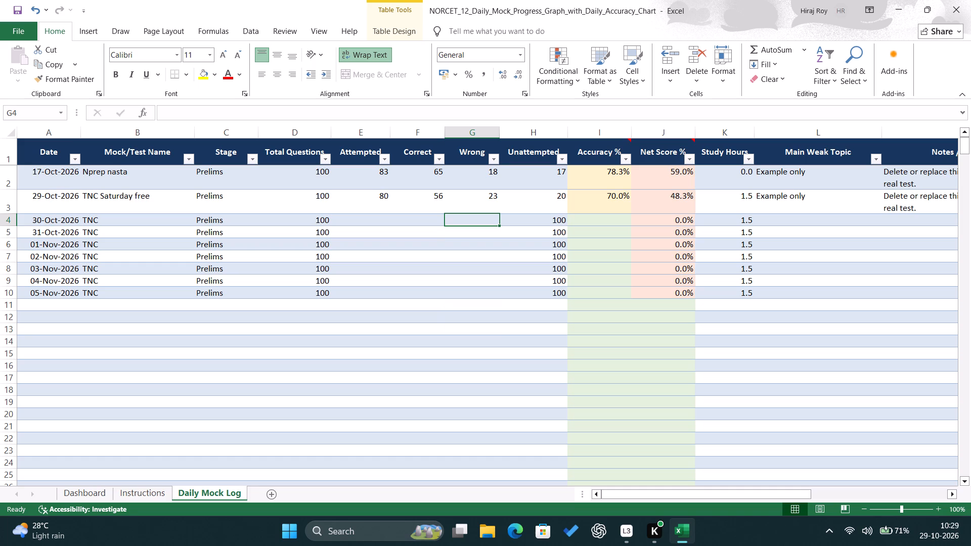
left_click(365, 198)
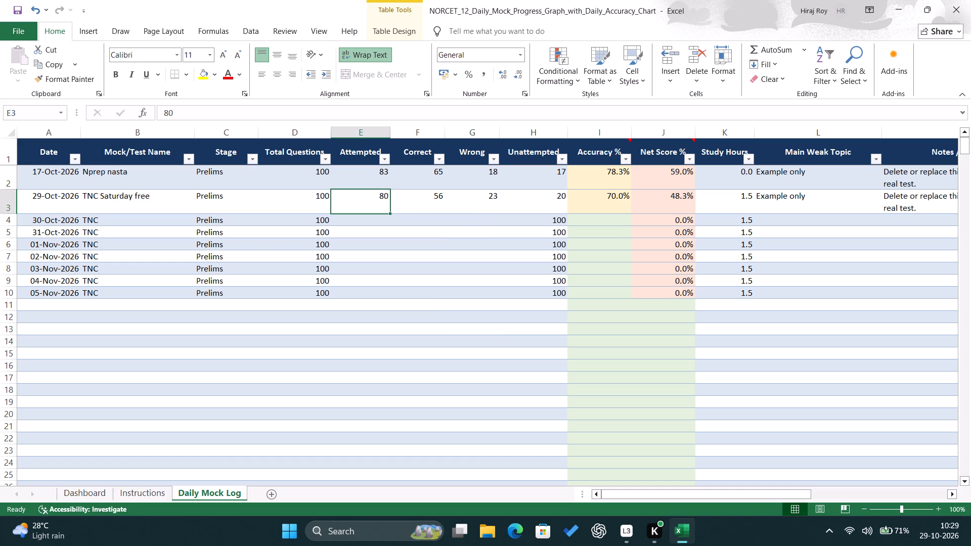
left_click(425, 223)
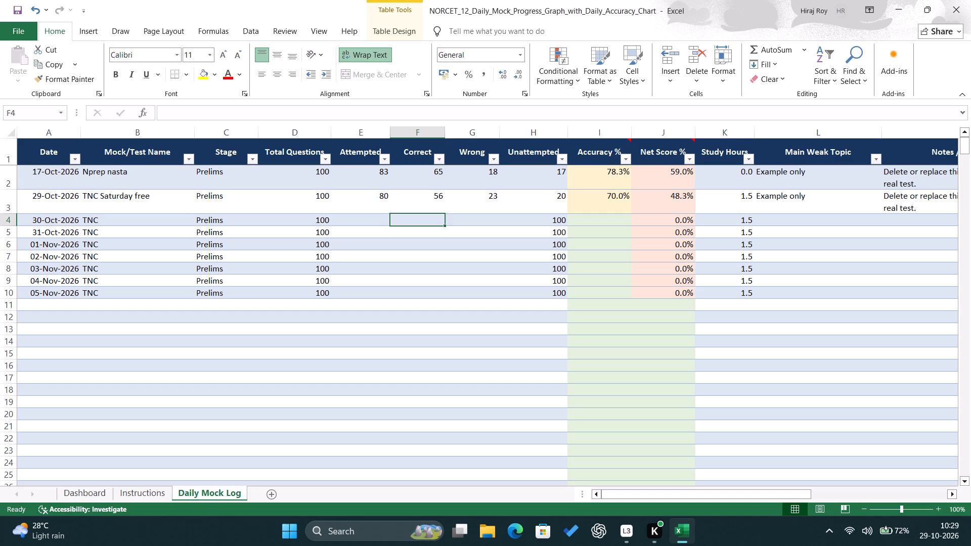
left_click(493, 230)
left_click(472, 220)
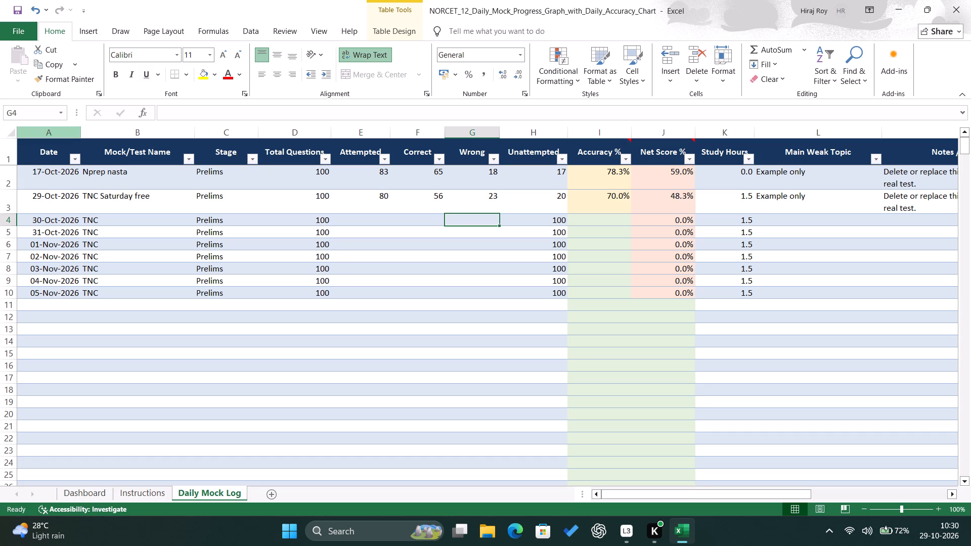
Switch to the Instructions sheet and save the workbook.
left_click(157, 489)
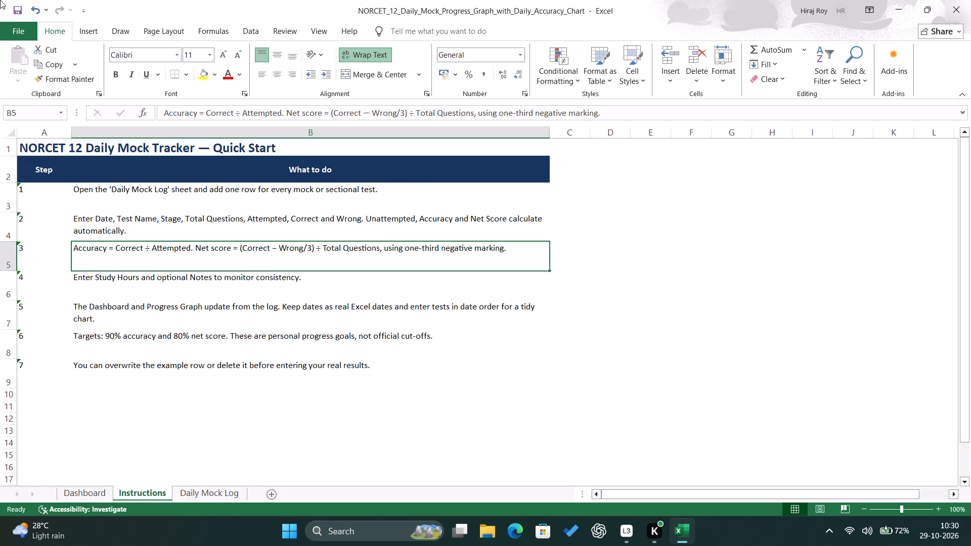
left_click(16, 17)
left_click(22, 15)
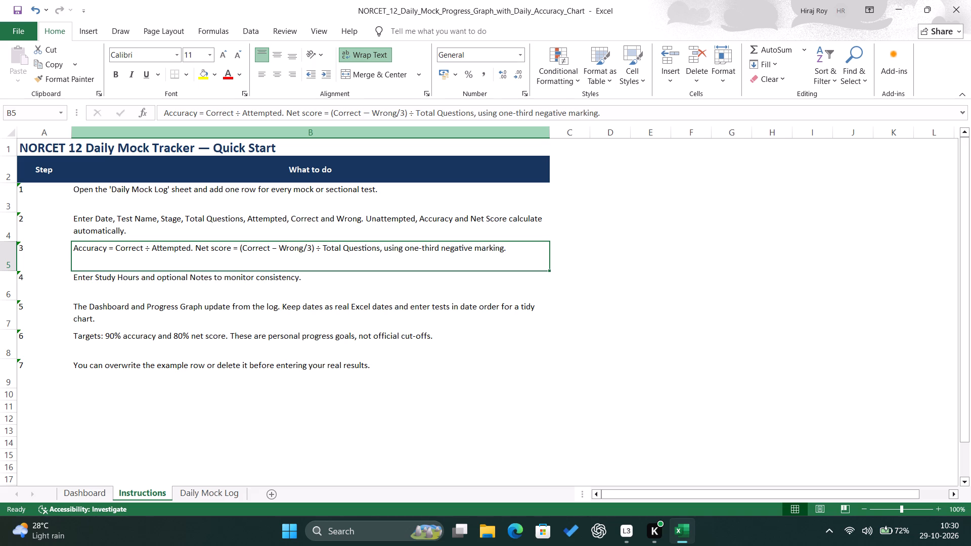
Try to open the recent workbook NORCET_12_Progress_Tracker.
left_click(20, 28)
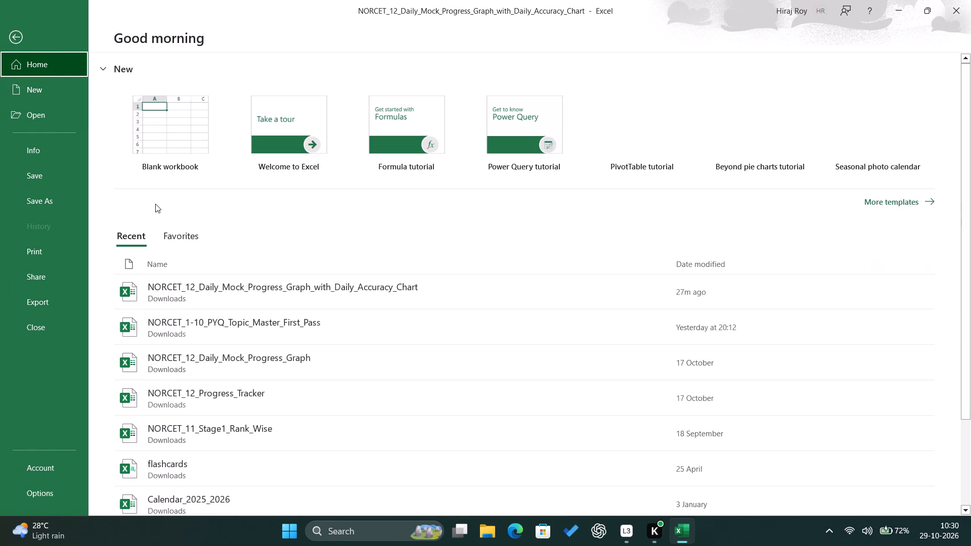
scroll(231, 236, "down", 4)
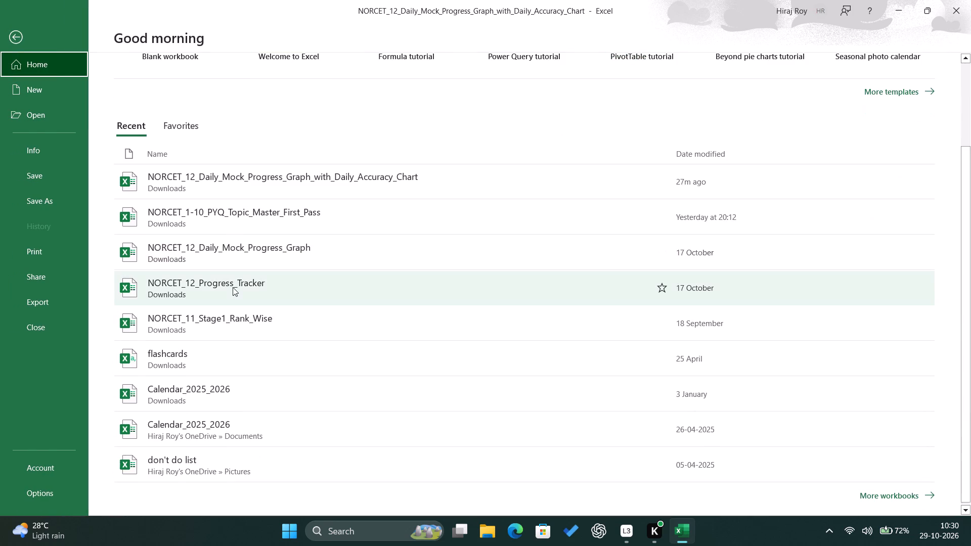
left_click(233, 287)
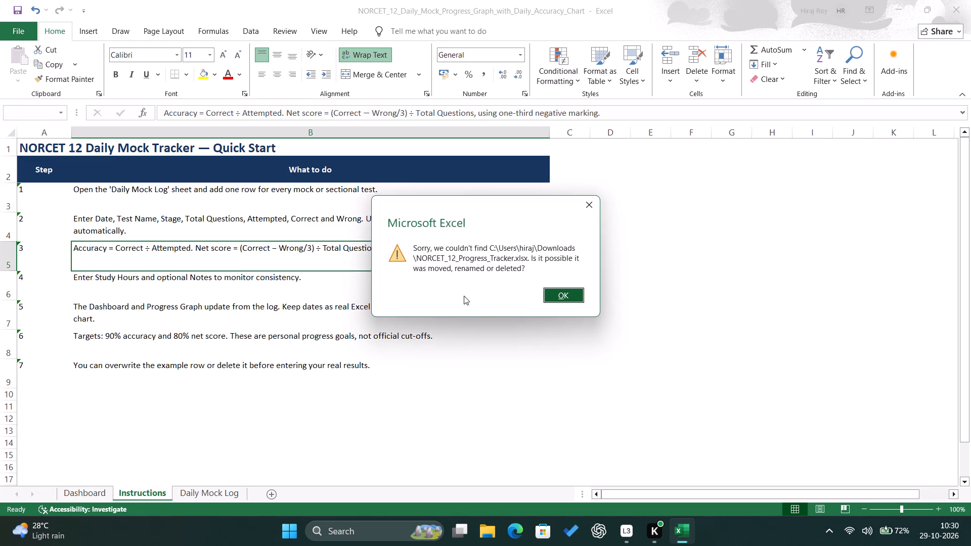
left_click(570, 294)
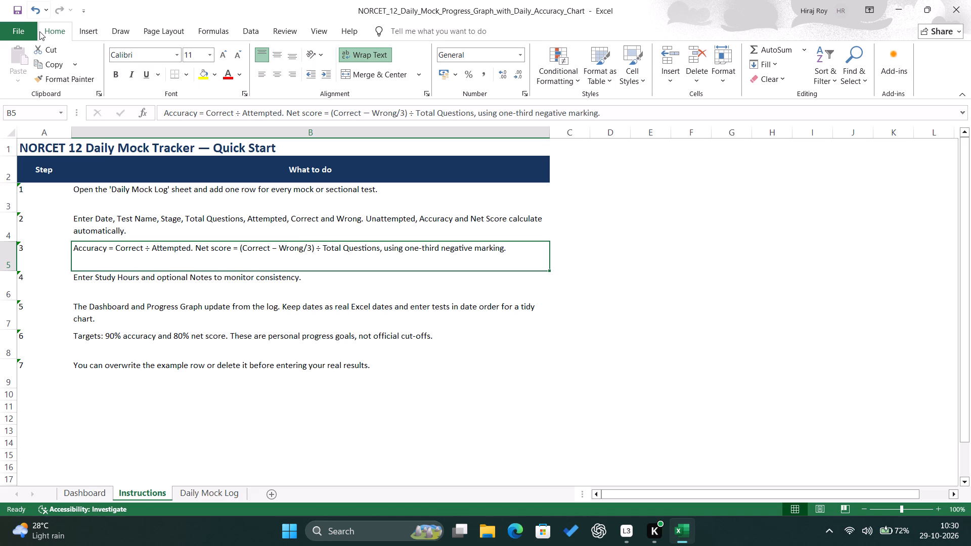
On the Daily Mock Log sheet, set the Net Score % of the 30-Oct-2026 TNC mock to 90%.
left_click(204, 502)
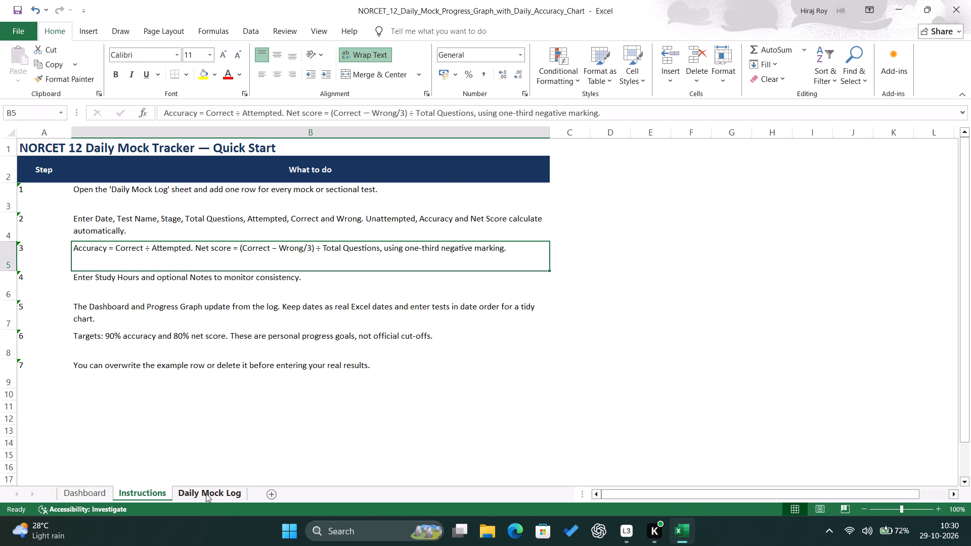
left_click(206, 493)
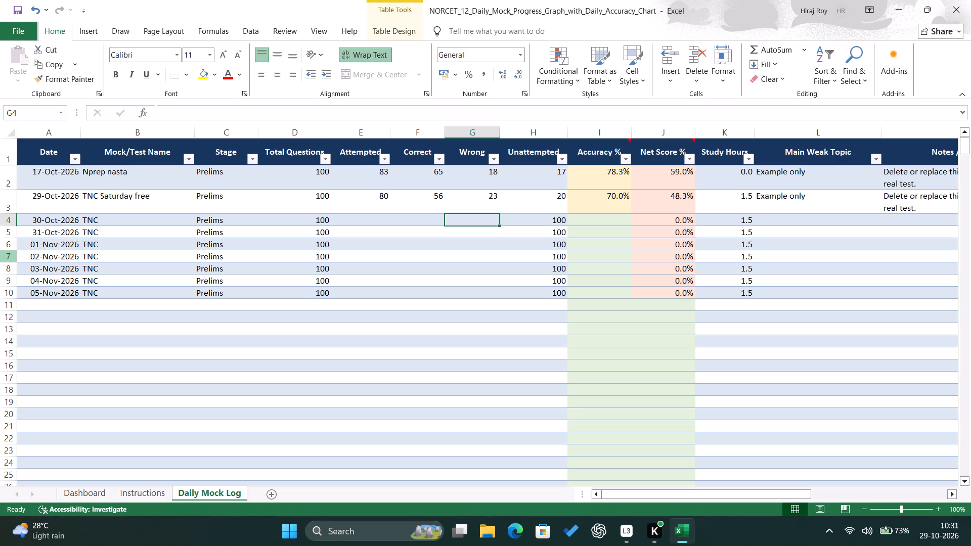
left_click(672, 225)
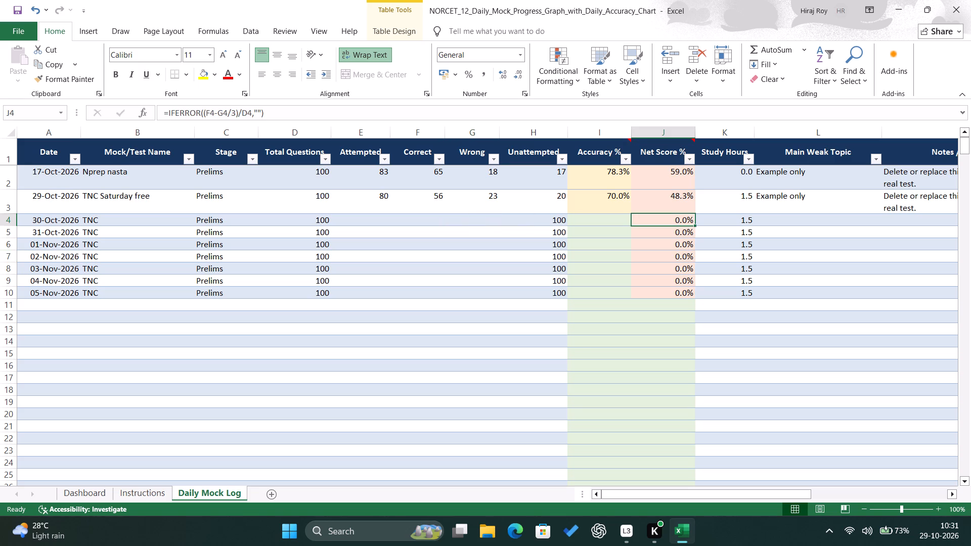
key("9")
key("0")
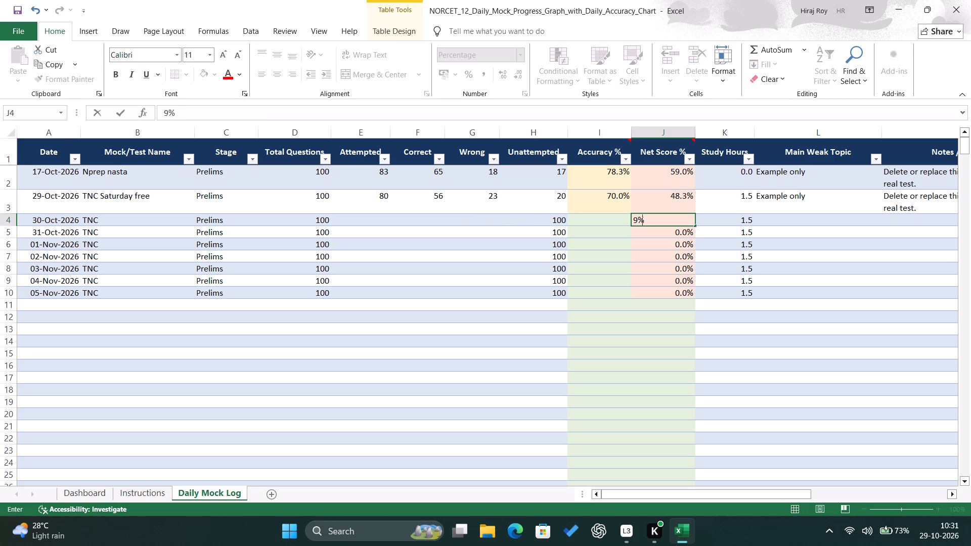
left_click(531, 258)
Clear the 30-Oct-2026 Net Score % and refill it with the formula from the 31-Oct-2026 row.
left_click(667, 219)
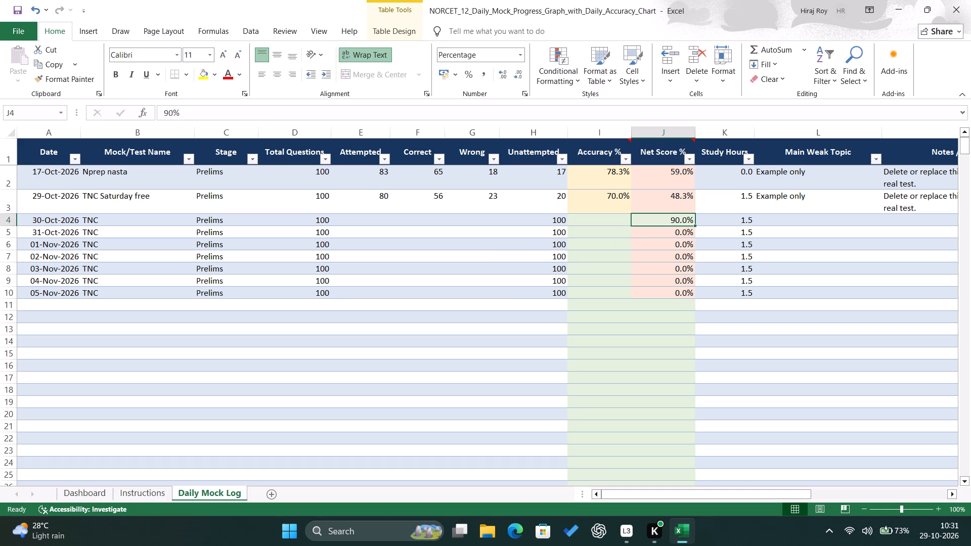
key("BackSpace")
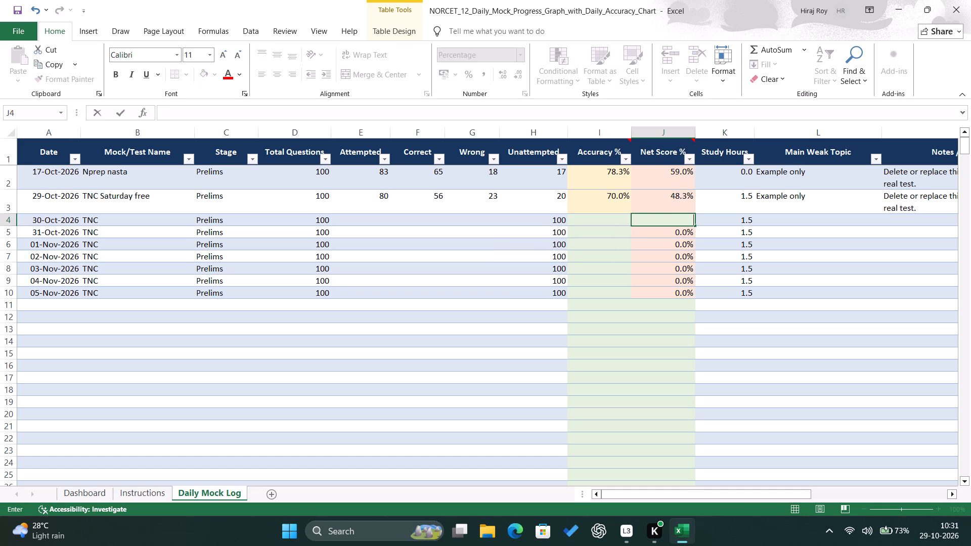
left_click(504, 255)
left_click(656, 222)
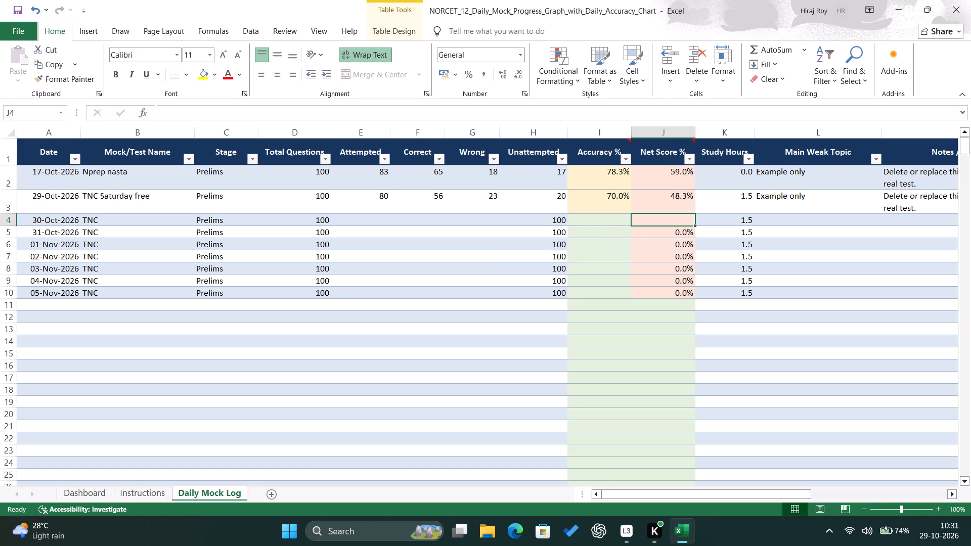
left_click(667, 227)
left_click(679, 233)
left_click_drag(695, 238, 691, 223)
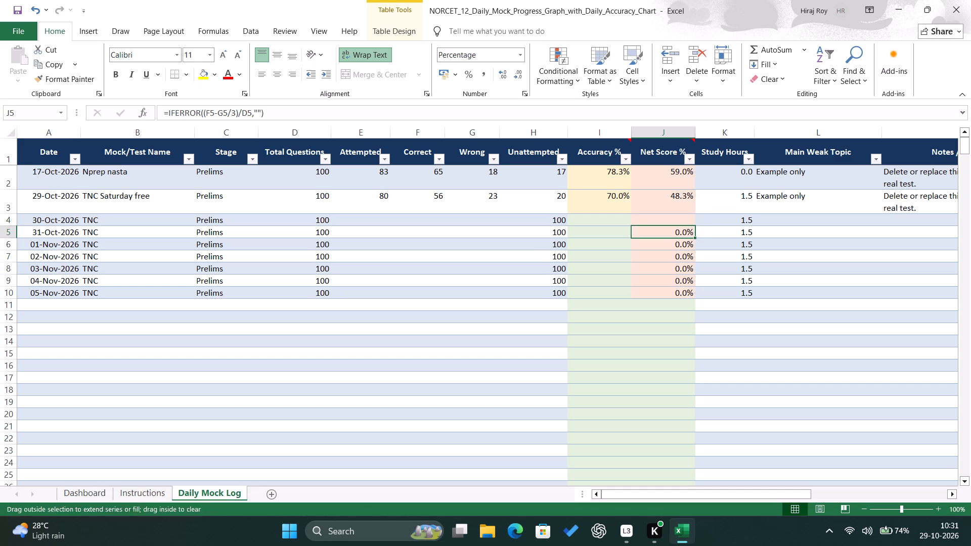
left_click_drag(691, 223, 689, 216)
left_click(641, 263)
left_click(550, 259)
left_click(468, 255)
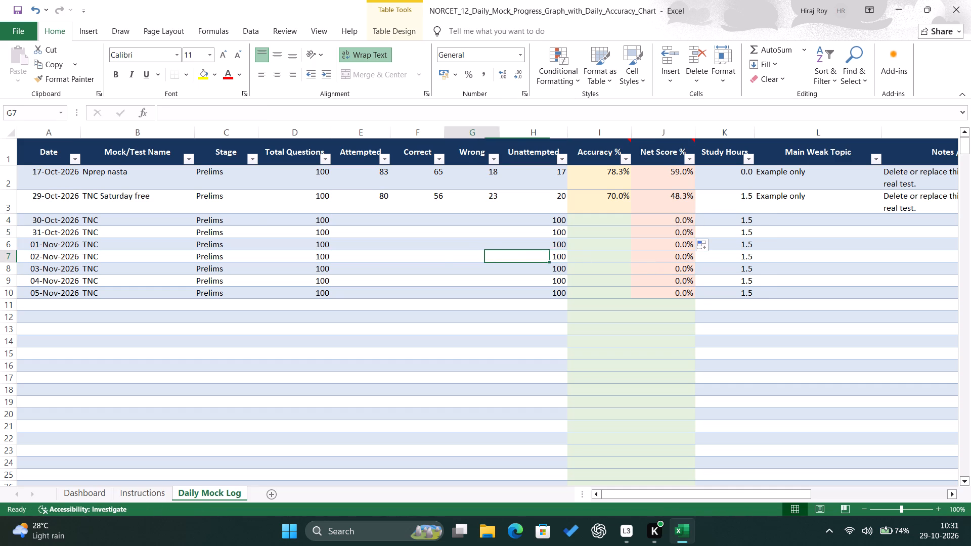
Save the workbook.
left_click(239, 223)
left_click(14, 12)
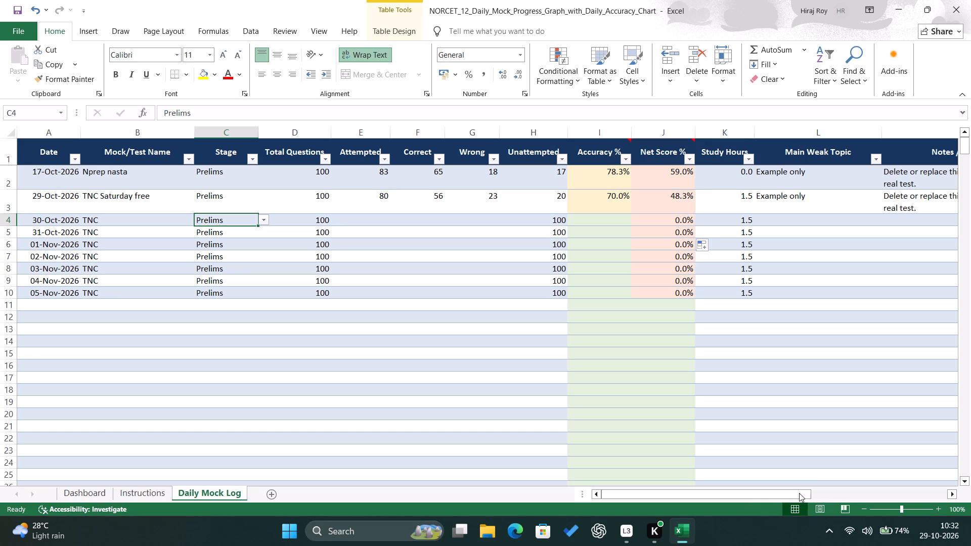
Extend the mock log table by one column beyond Notes / Mistake Pattern, filling its header across into N1.
left_click_drag(792, 493, 888, 483)
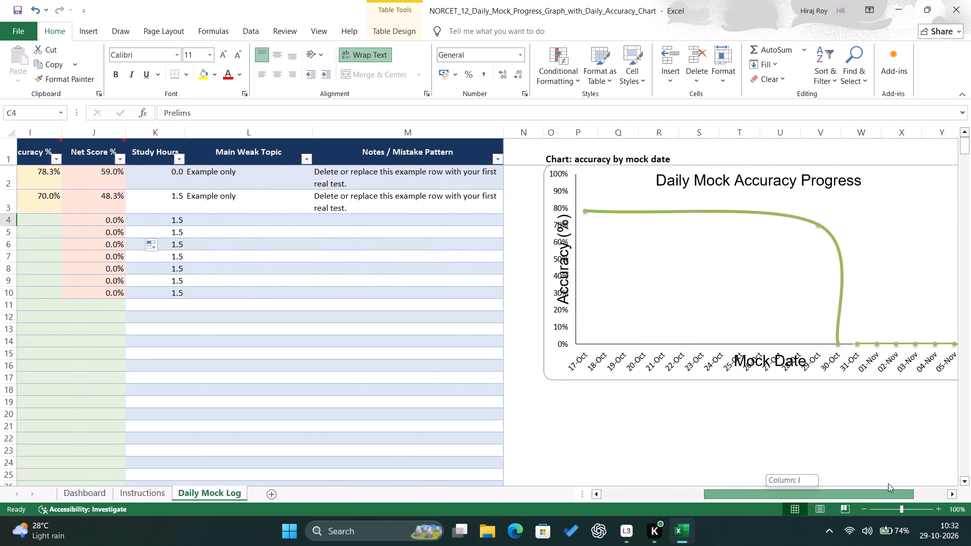
left_click_drag(888, 483, 871, 490)
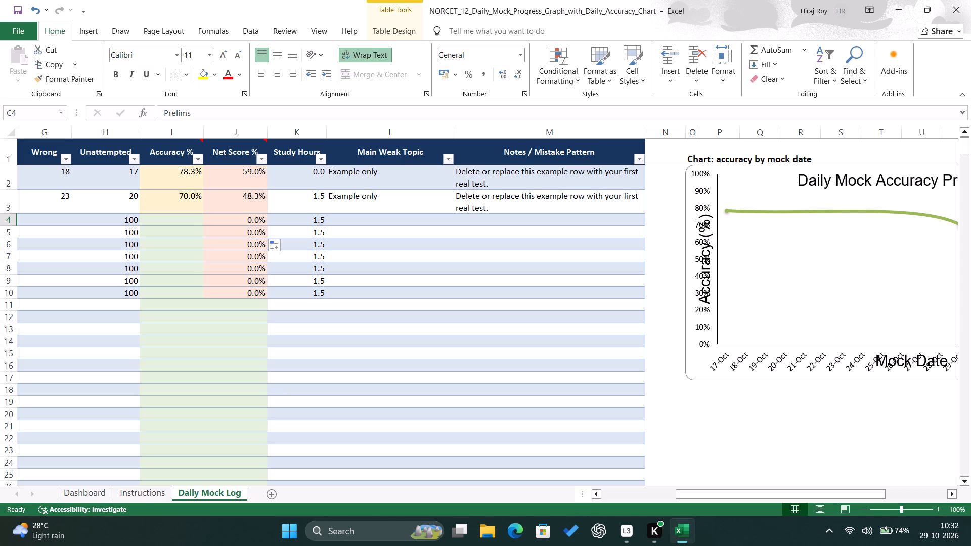
left_click(627, 225)
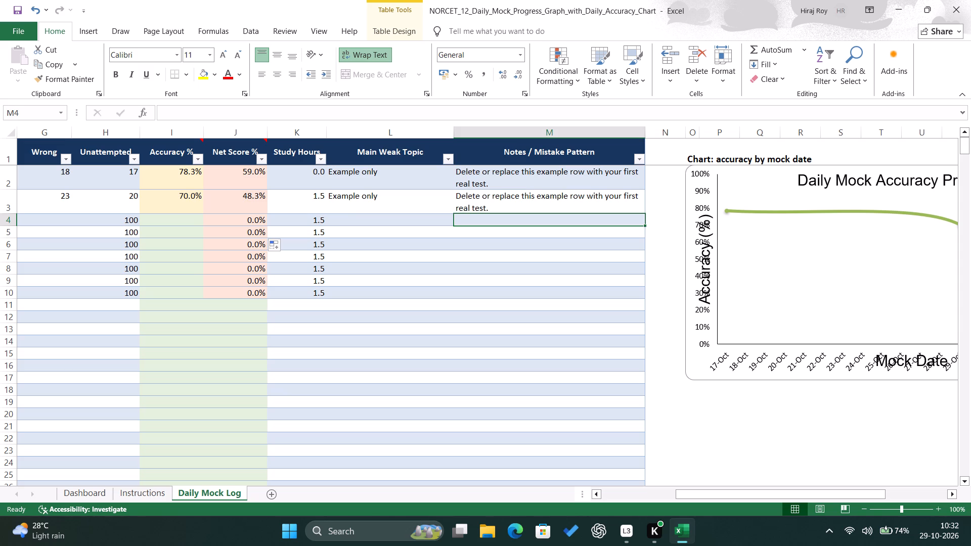
left_click(635, 145)
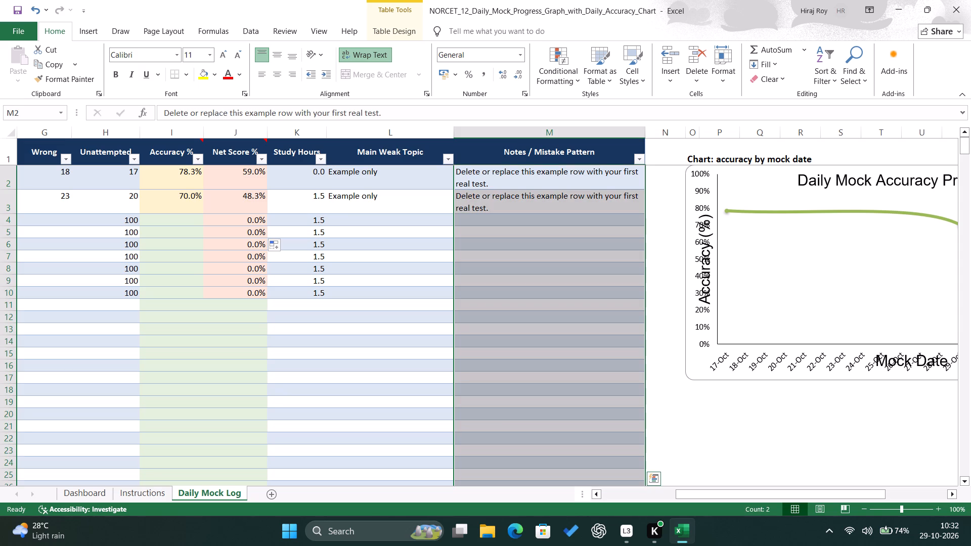
left_click(596, 151)
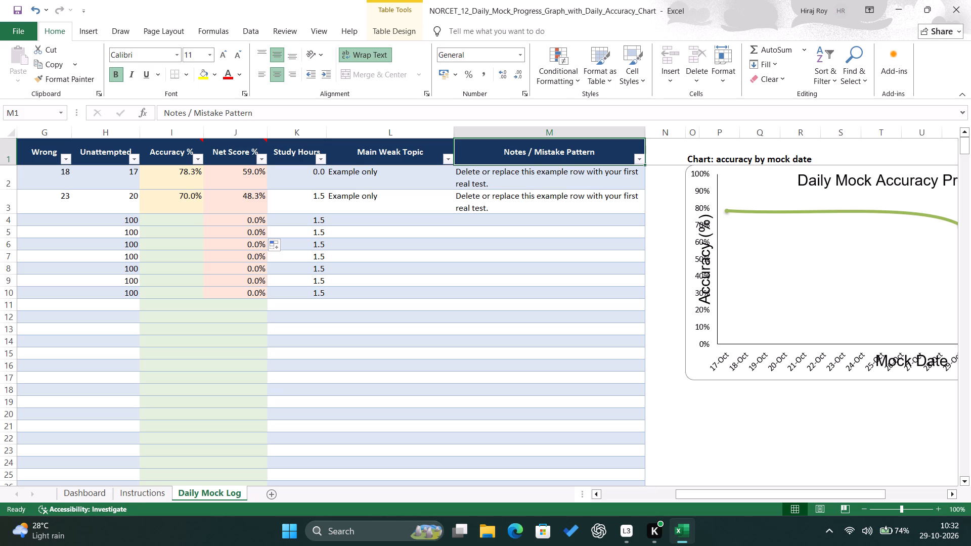
left_click_drag(645, 165, 671, 166)
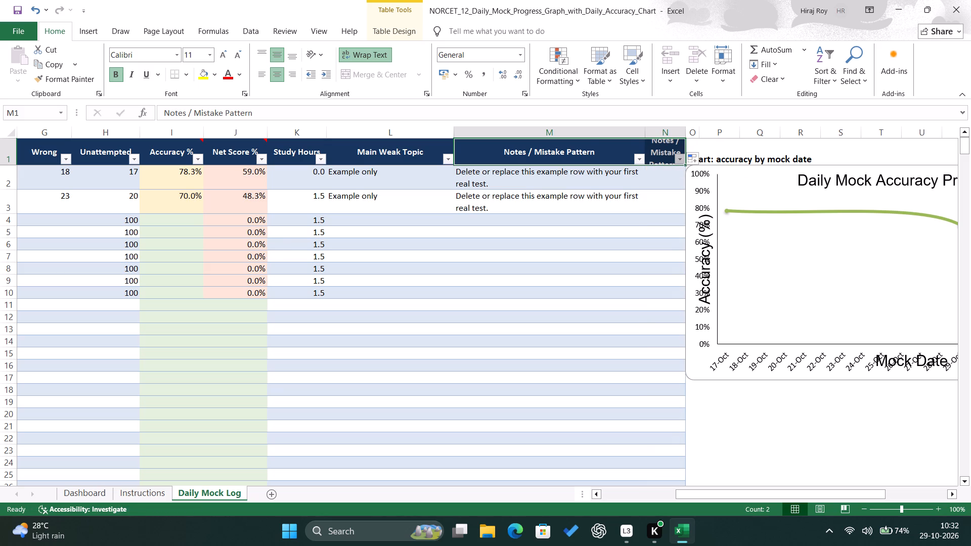
Rename the header of the new column N as Review.
left_click(662, 153)
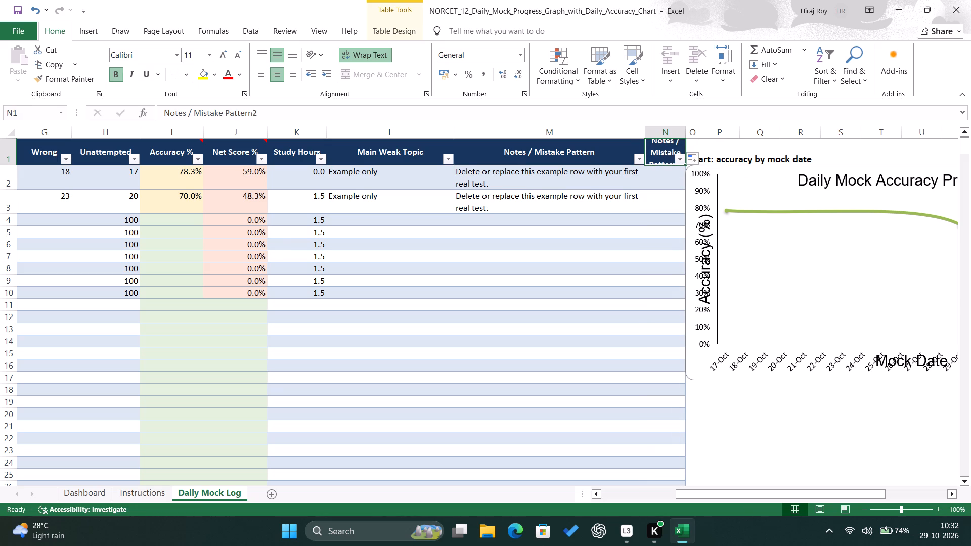
key("BackSpace")
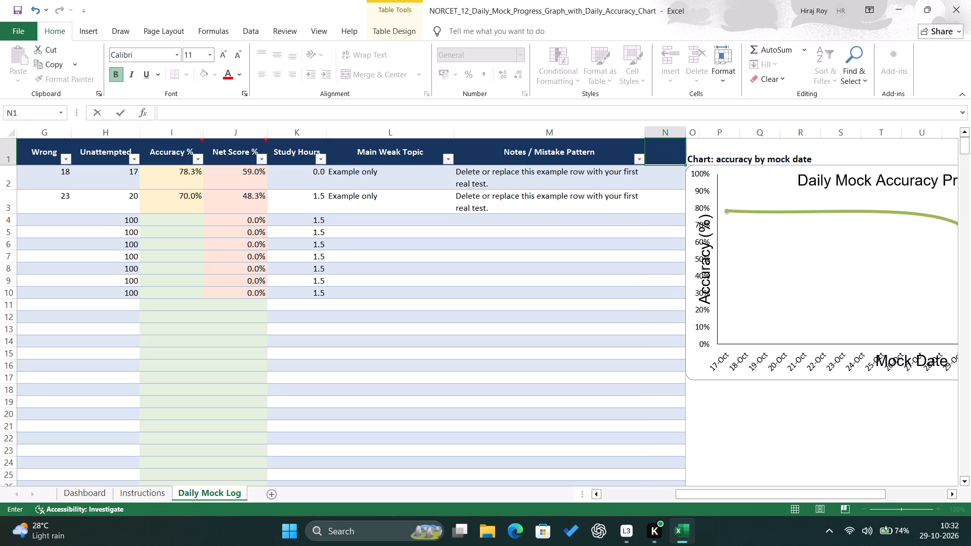
type("Rev")
key("i")
key("e")
key("w")
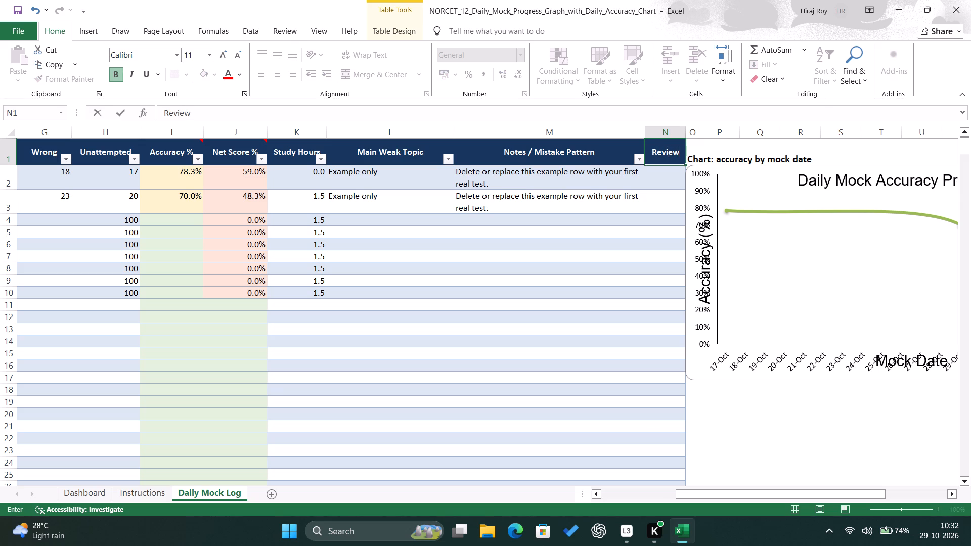
left_click(666, 180)
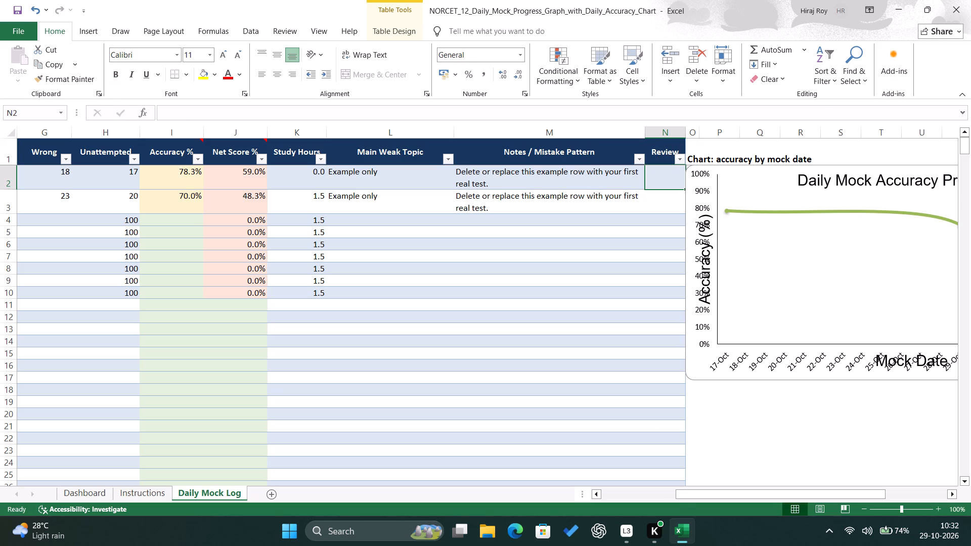
Enter "Need reviision" in the Review column for the 29-Oct-2026 TNC Saturday free mock.
left_click_drag(684, 494, 576, 492)
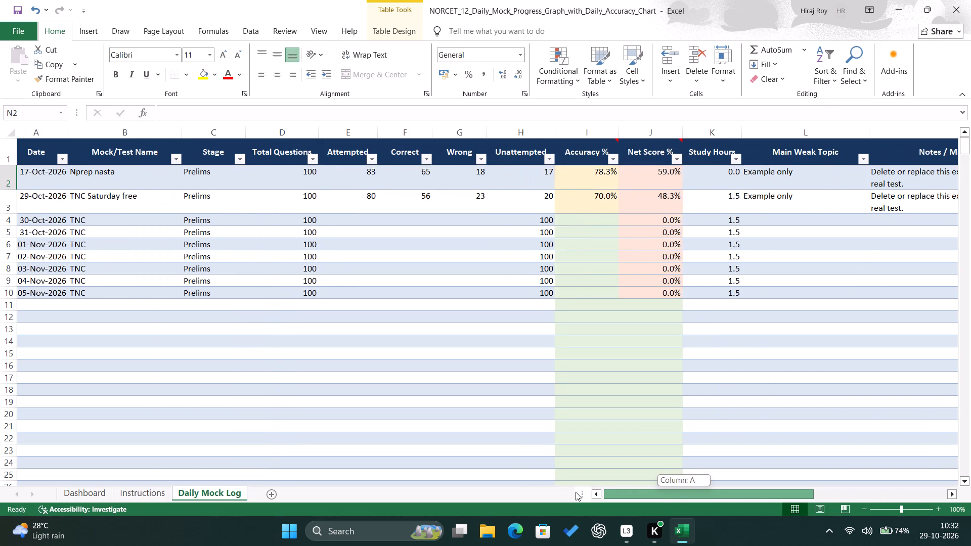
left_click_drag(576, 492, 690, 486)
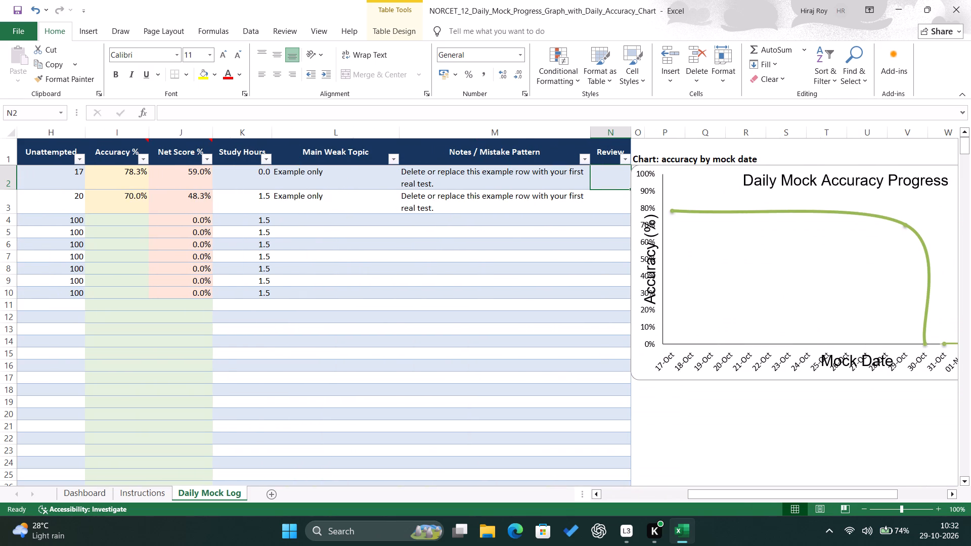
left_click(621, 184)
left_click(618, 207)
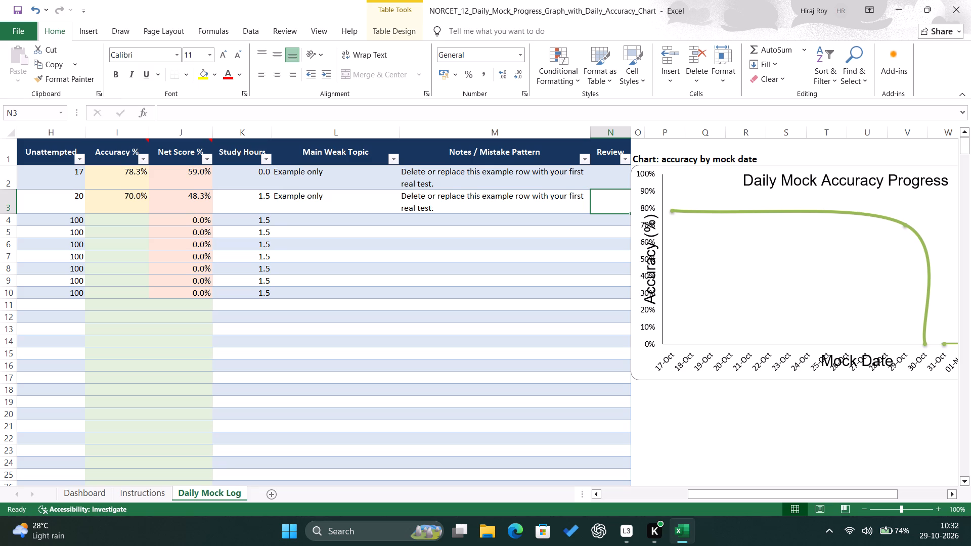
key("shift+n")
type("eed")
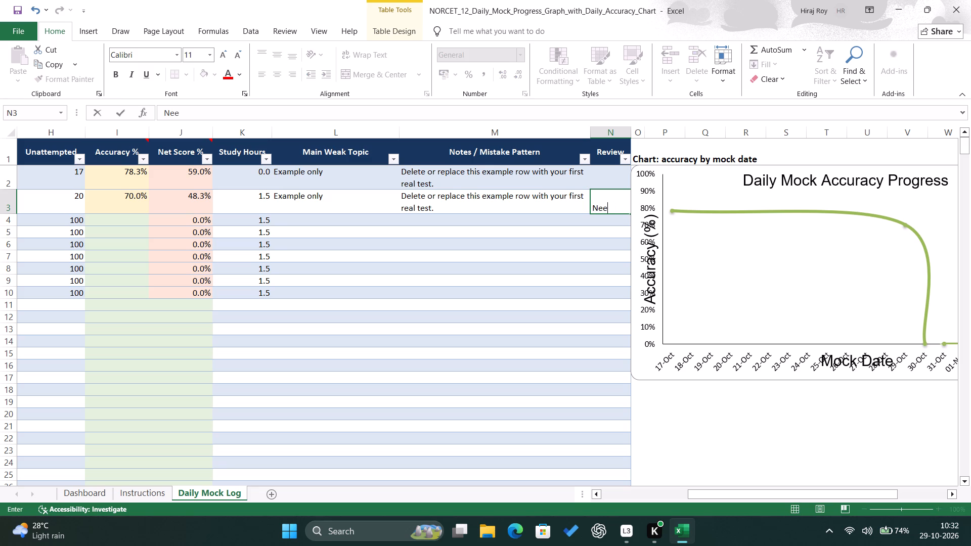
key("space")
type("reviisio")
key("n")
left_click(586, 256)
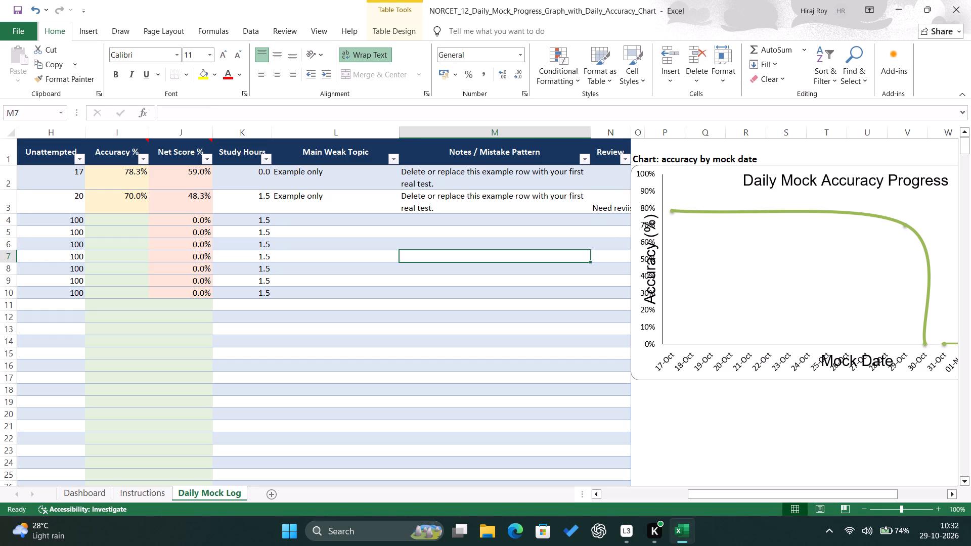
Widen the Review column N so that its header and the review note fit fully.
left_click(613, 140)
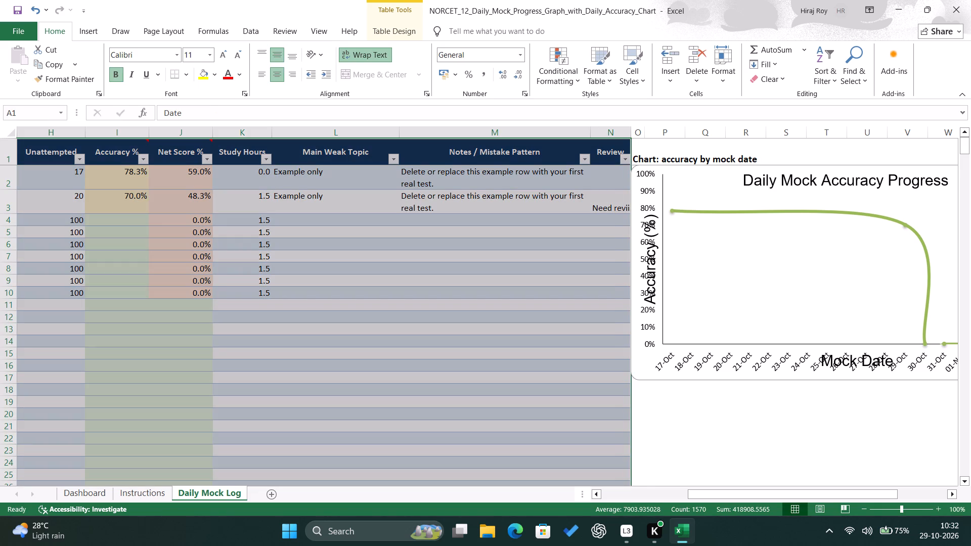
left_click_drag(630, 133, 652, 143)
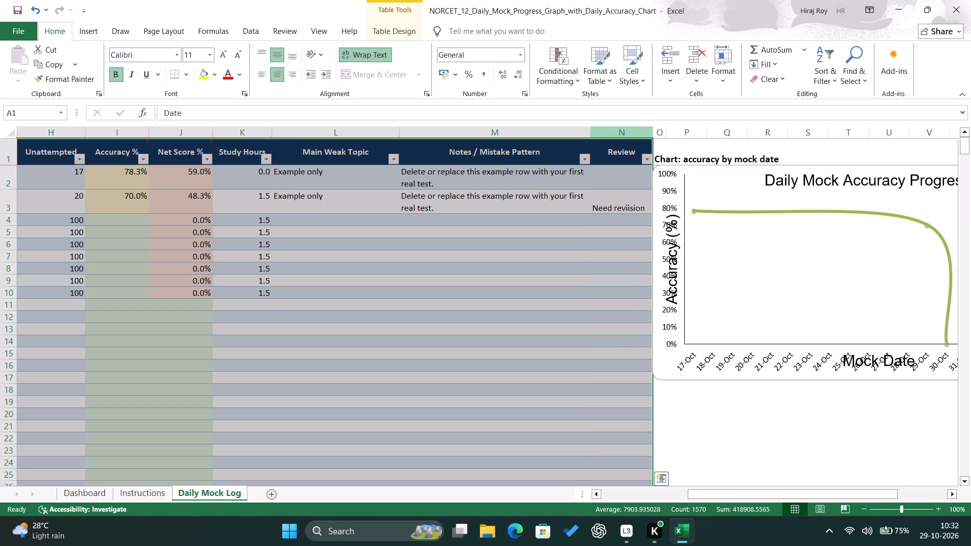
left_click(629, 136)
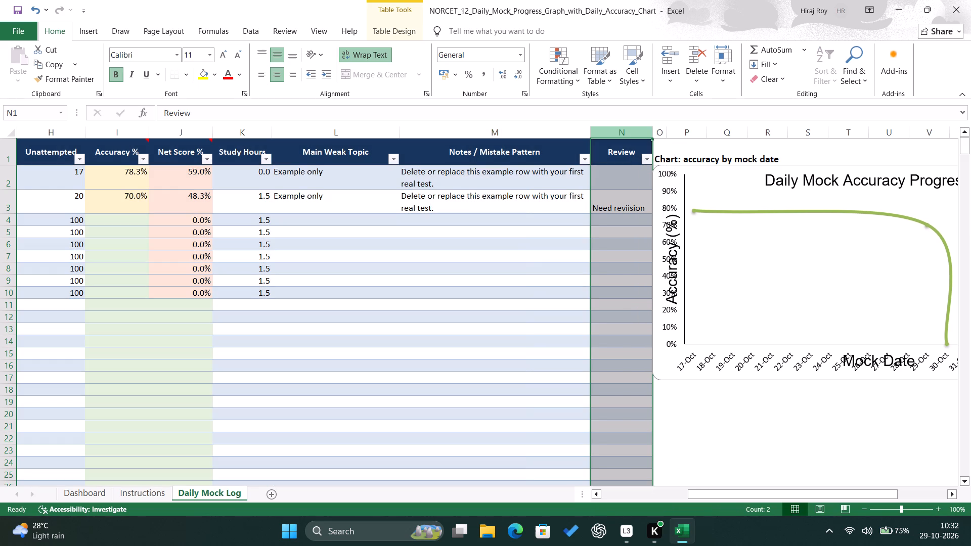
left_click_drag(652, 133, 666, 138)
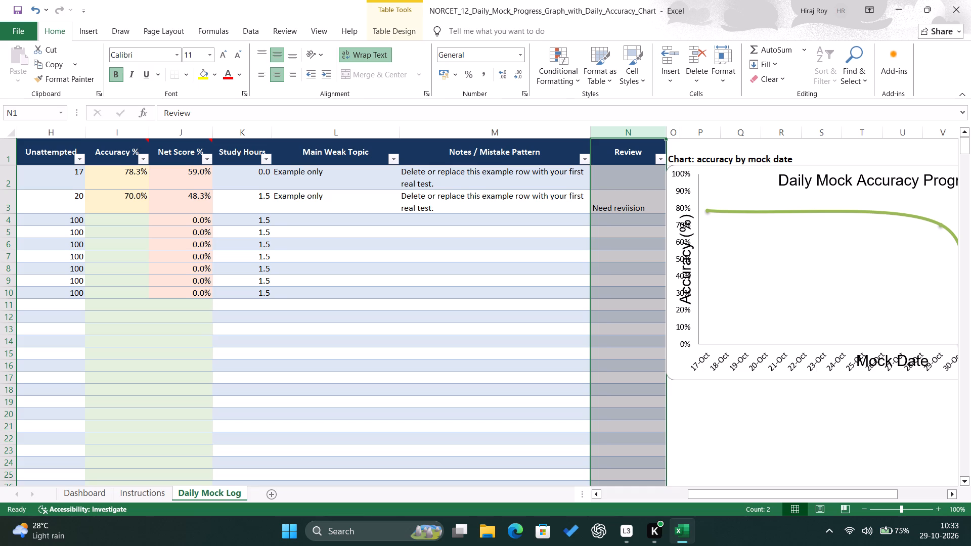
left_click(402, 224)
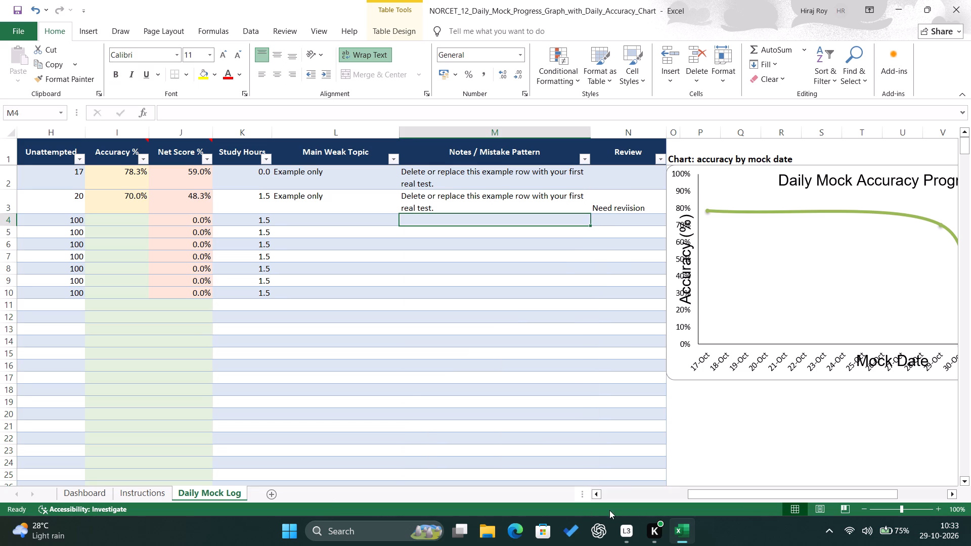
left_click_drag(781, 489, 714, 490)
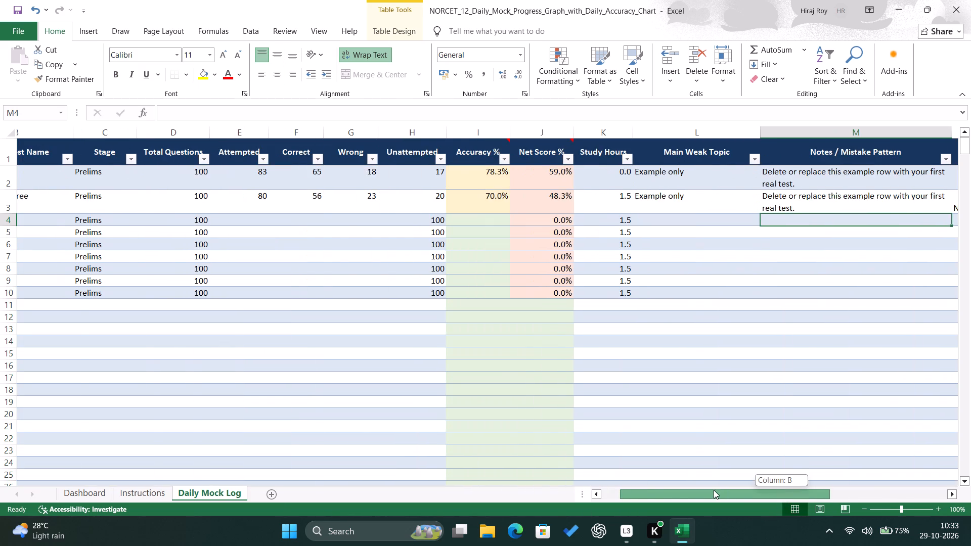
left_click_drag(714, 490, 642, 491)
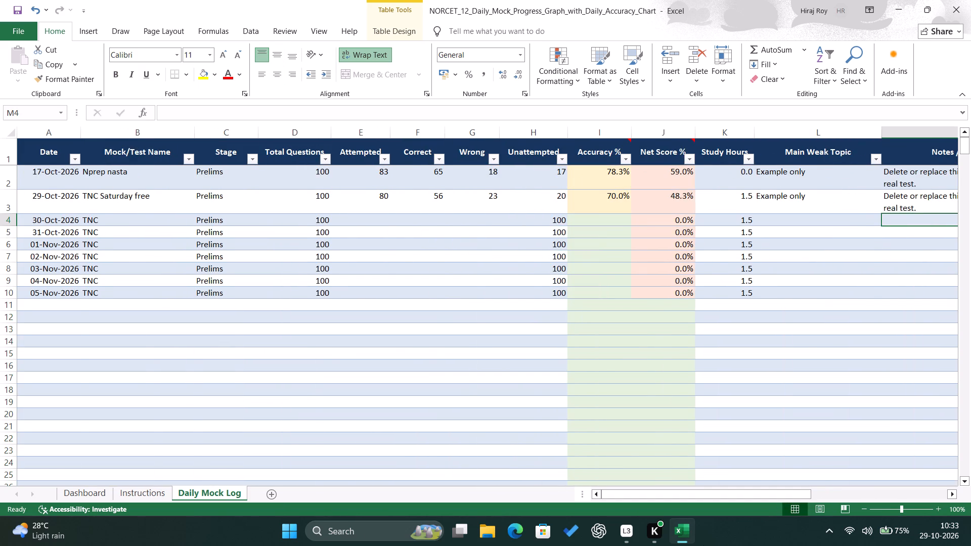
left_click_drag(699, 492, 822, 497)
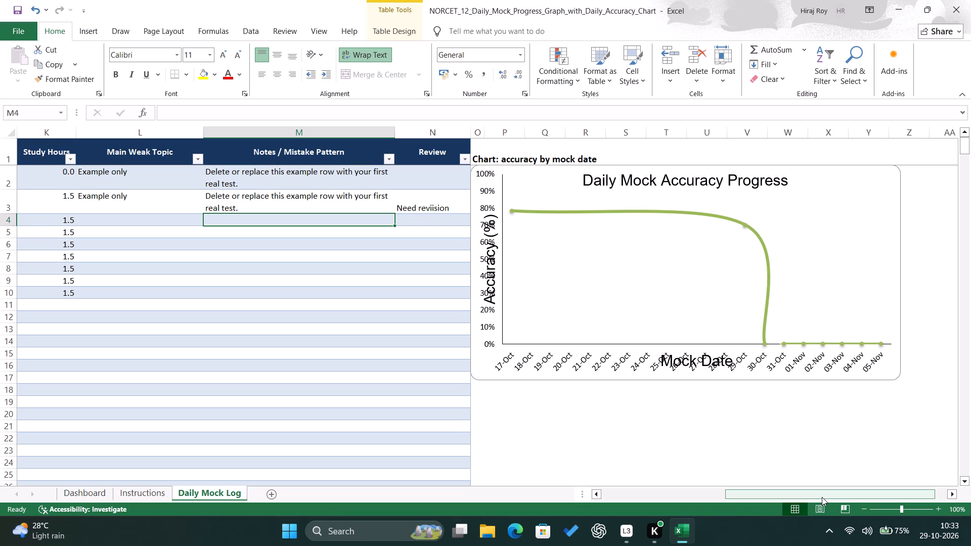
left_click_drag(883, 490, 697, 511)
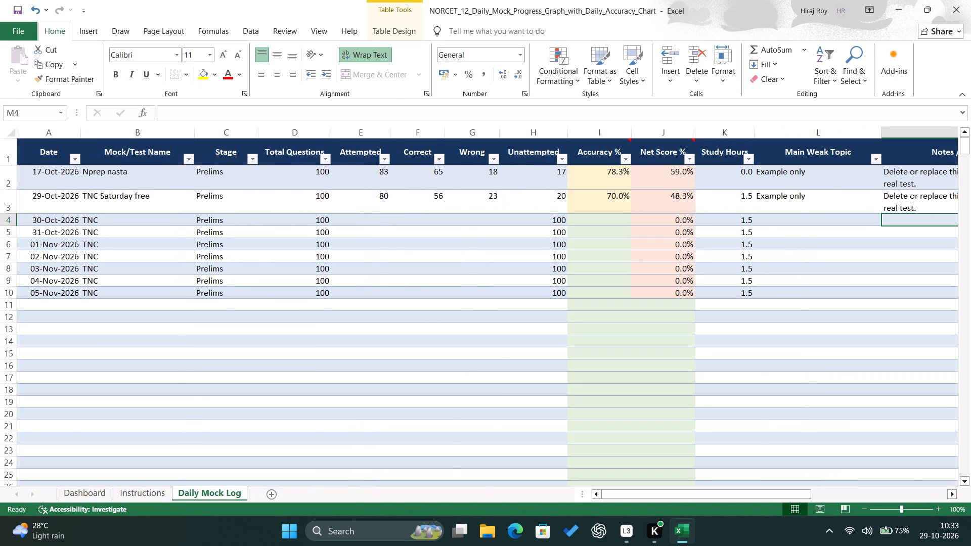
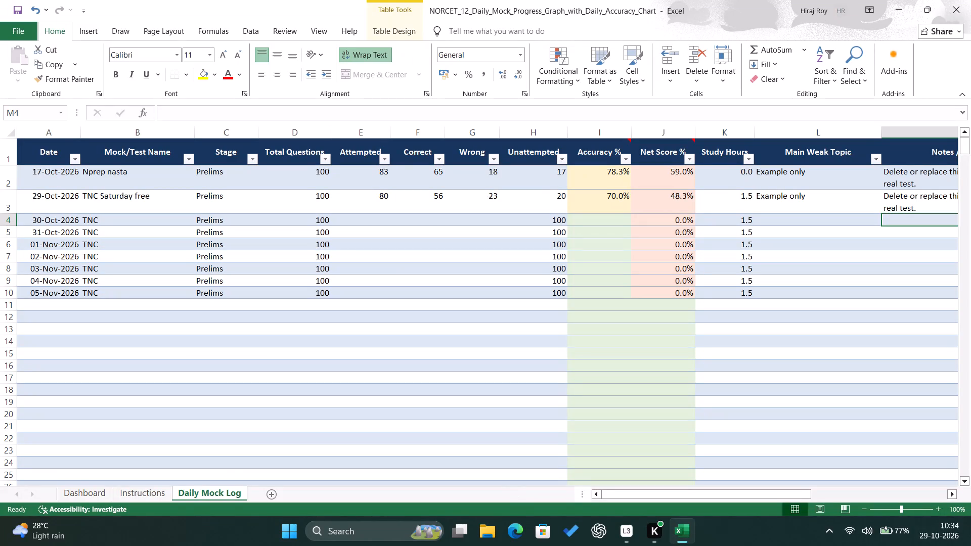
Enter 95 attempted and 78 correct questions for the 30-Oct-2026 TNC mock in the Daily Mock Log.
left_click(349, 266)
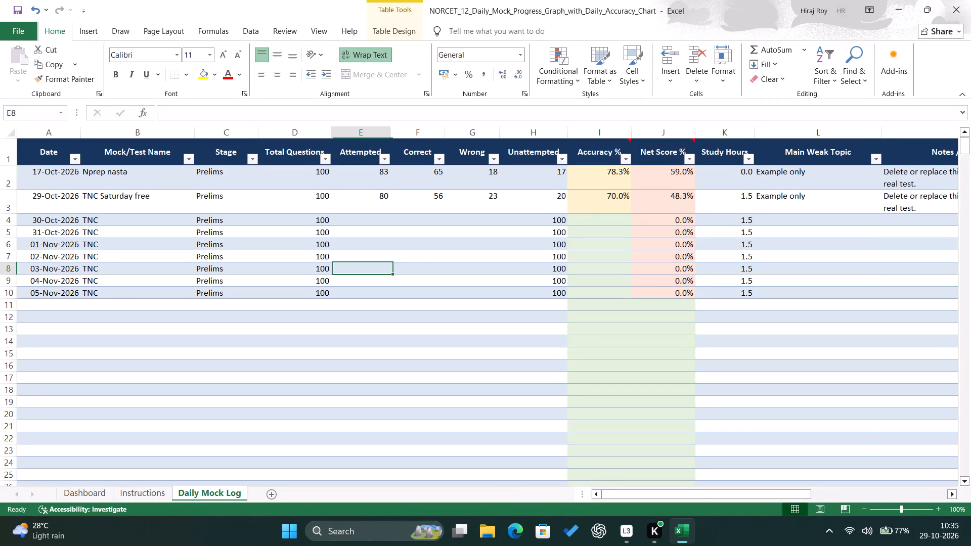
left_click(388, 222)
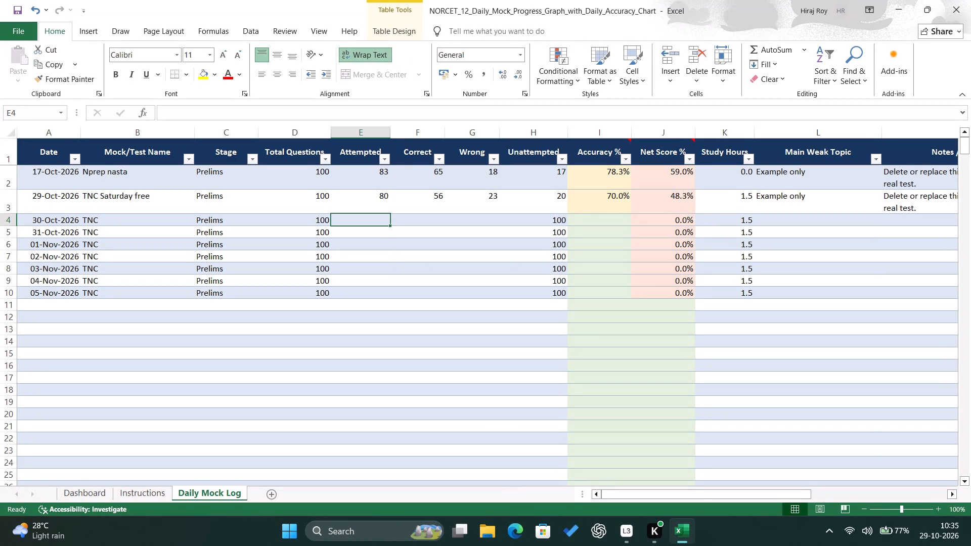
type("10")
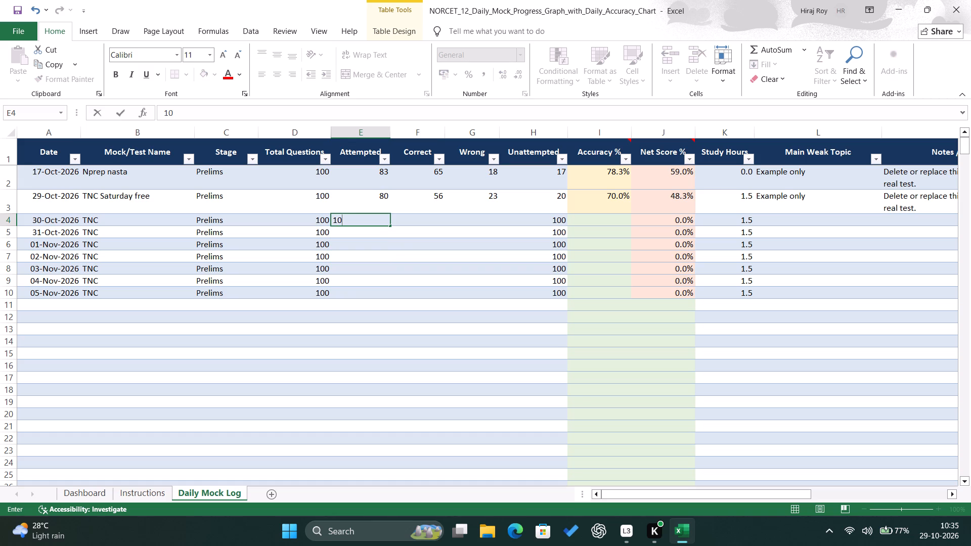
key("BackSpace")
key("BackSpace")
key("BackSpace")
key("9")
key("5")
left_click(427, 220)
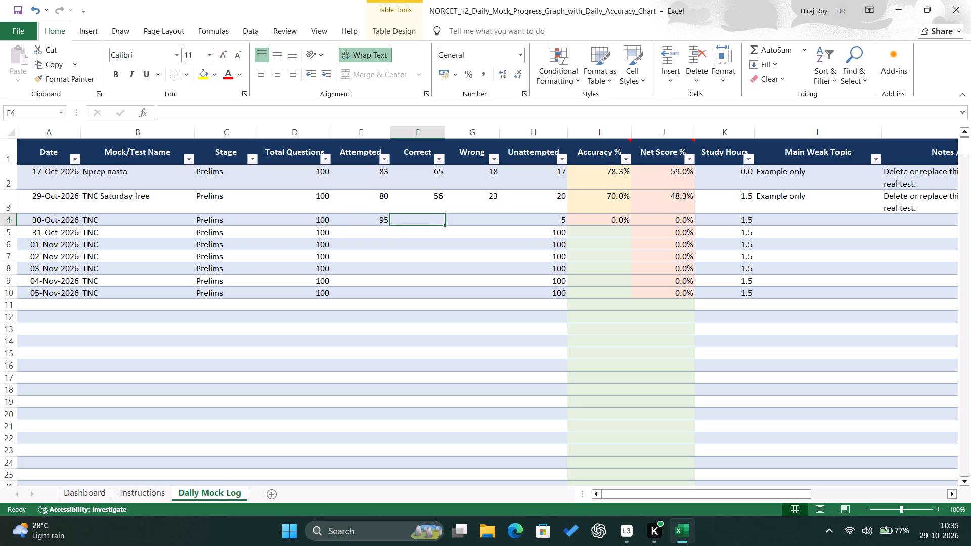
type("78")
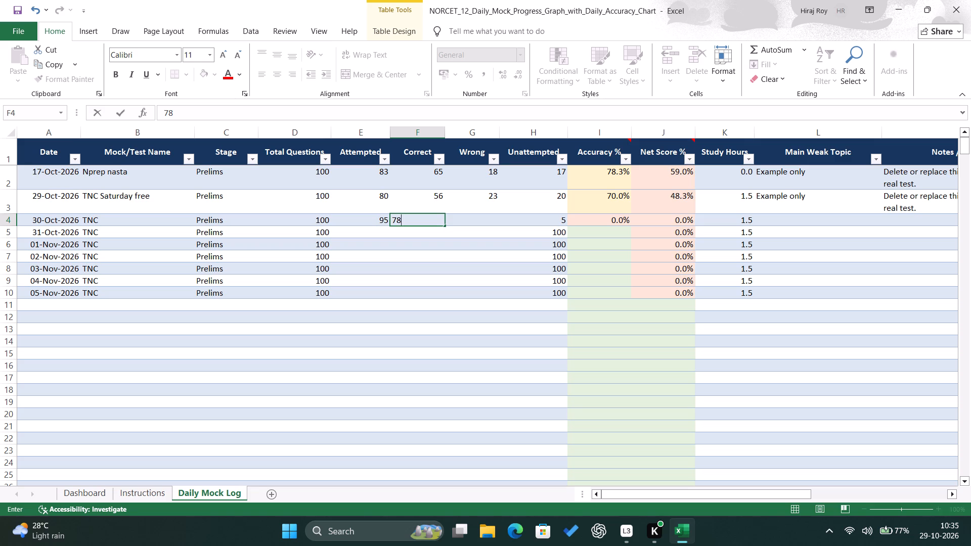
left_click(494, 222)
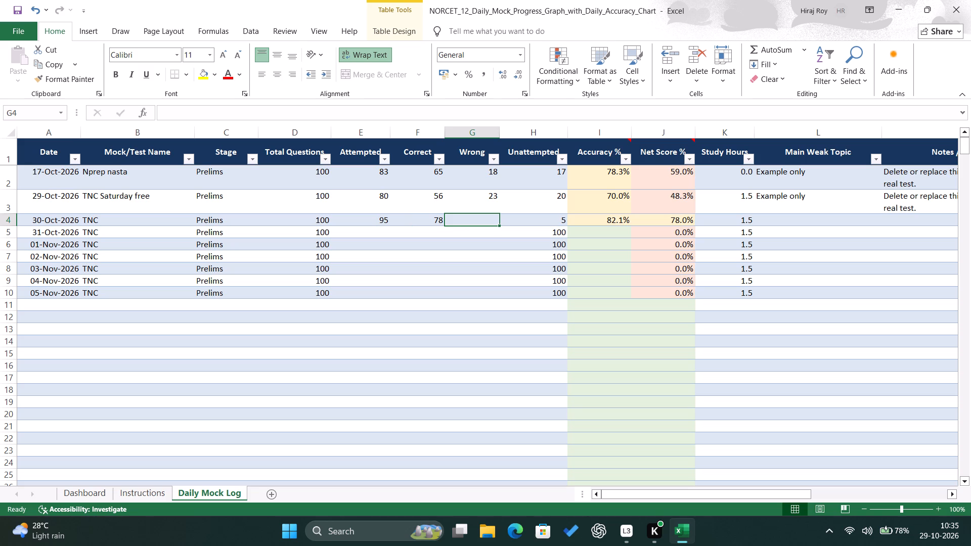
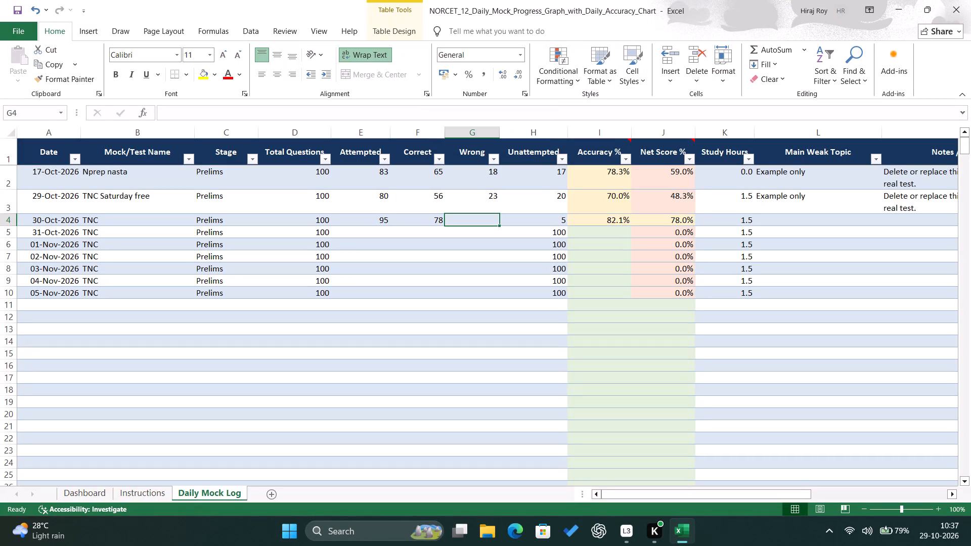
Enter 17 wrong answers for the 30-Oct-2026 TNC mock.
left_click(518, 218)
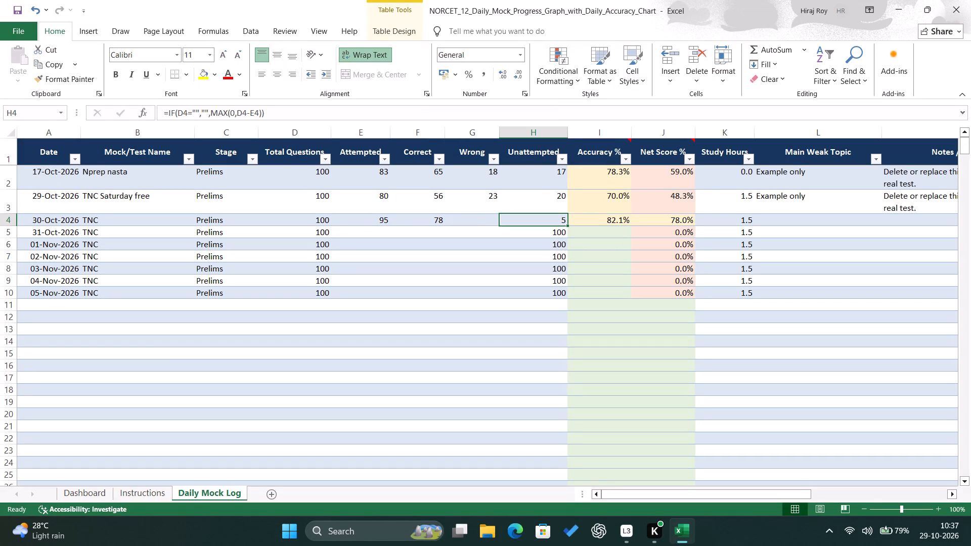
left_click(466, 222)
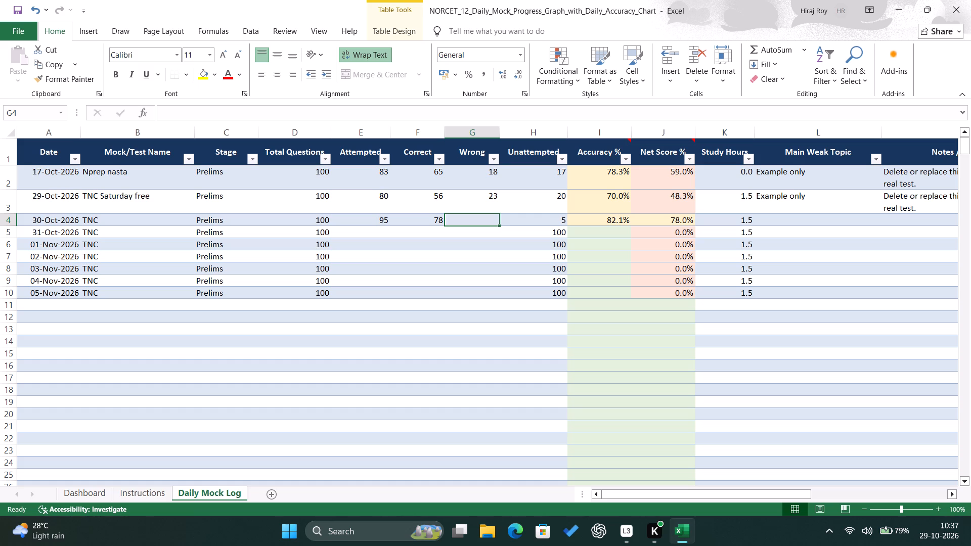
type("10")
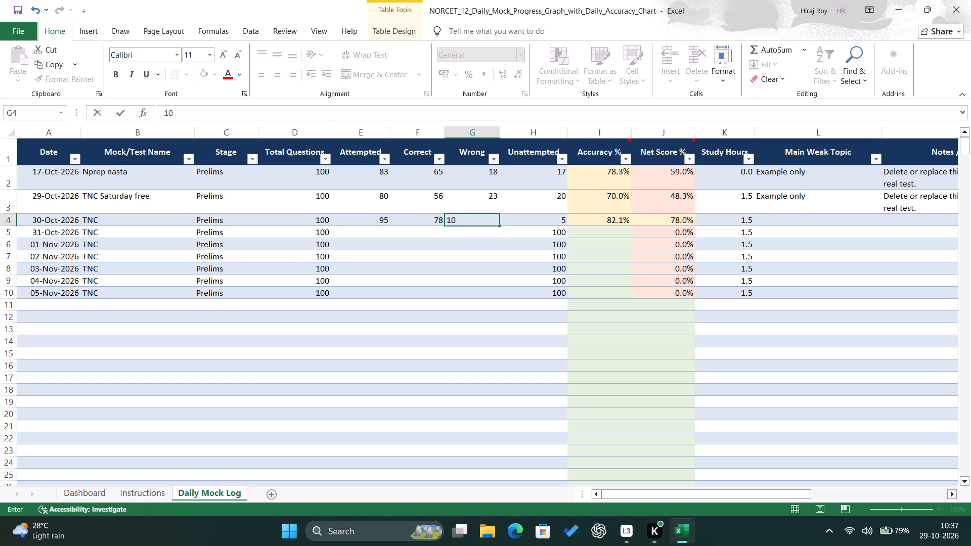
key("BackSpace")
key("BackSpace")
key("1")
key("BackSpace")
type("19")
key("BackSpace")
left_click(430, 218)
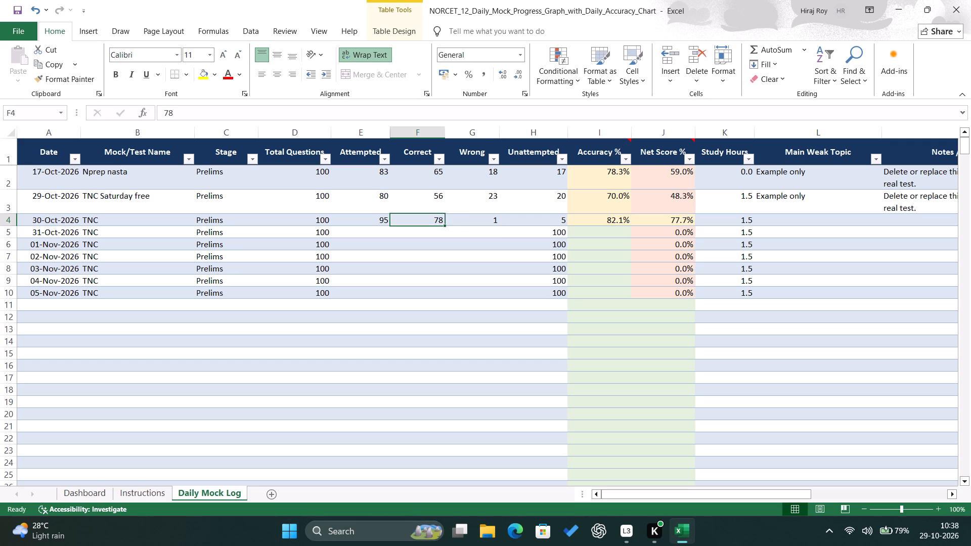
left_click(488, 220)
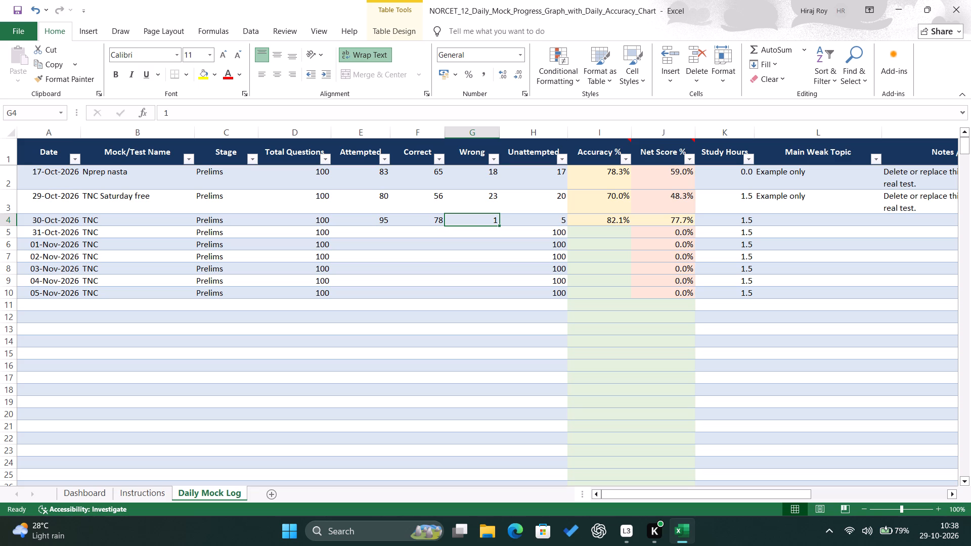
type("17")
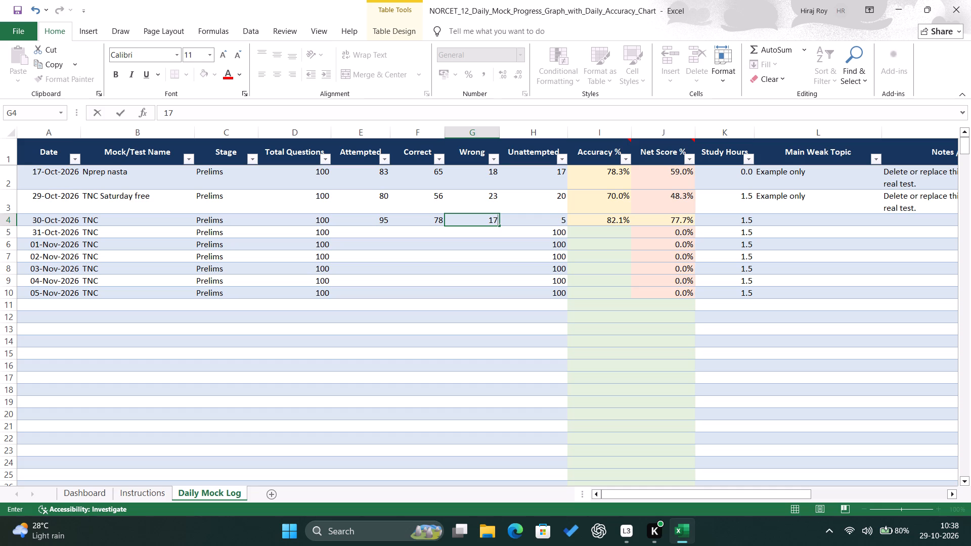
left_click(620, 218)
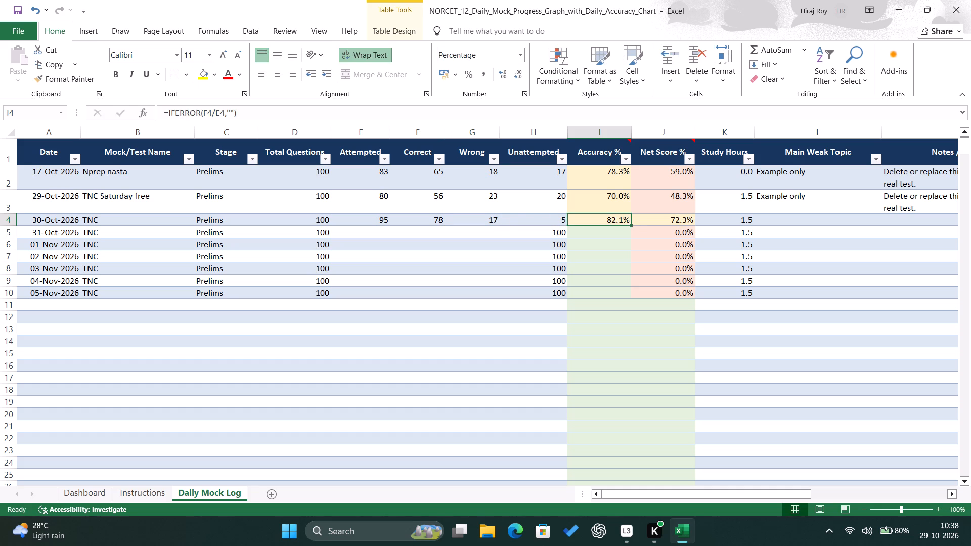
Clear the Attempted, Correct and Wrong entries of the 30-Oct-2026 TNC mock.
left_click(463, 220)
left_click(384, 216)
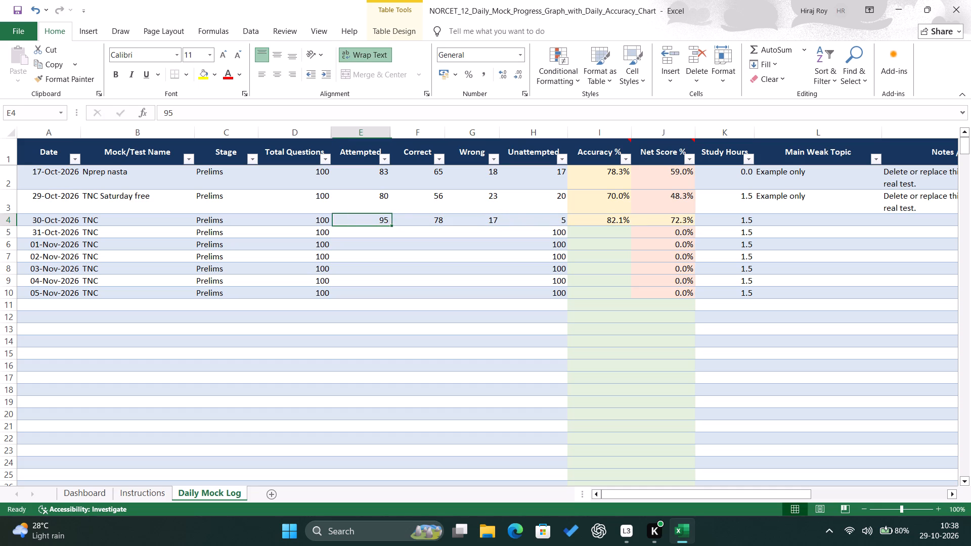
key("BackSpace")
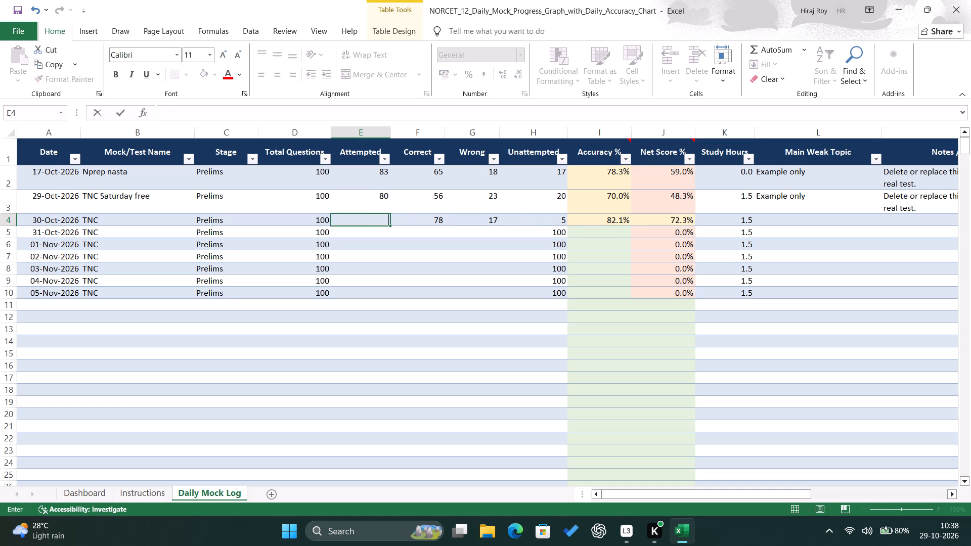
key("Right")
key("BackSpace")
key("Right")
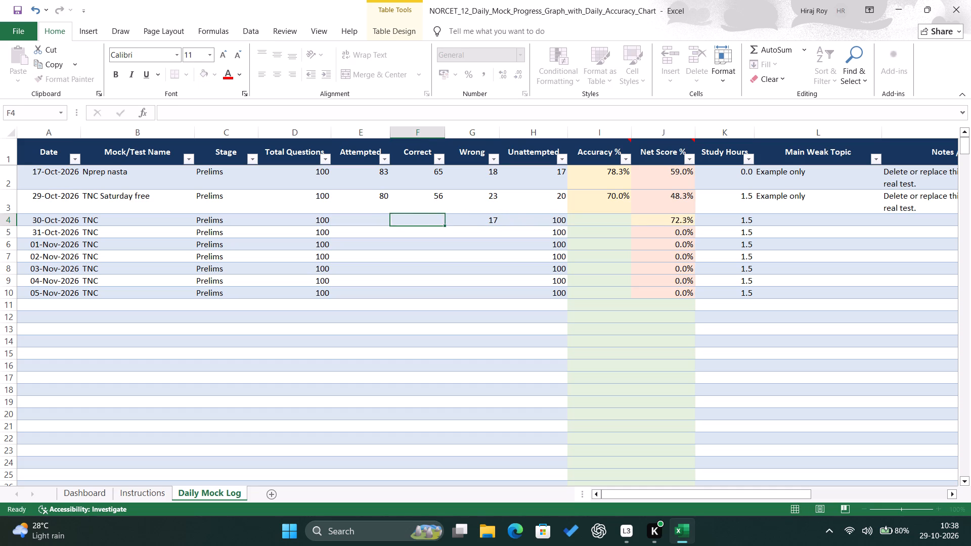
key("BackSpace")
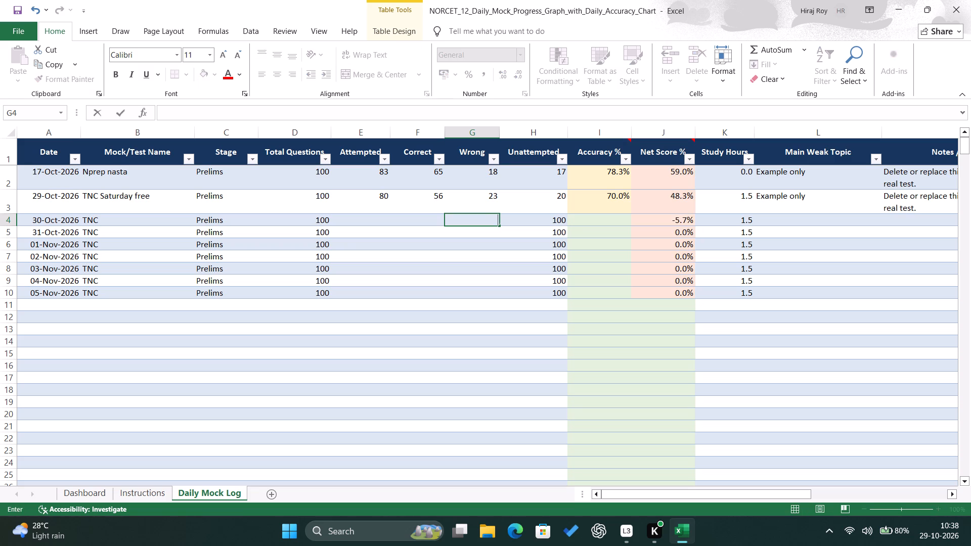
left_click(704, 257)
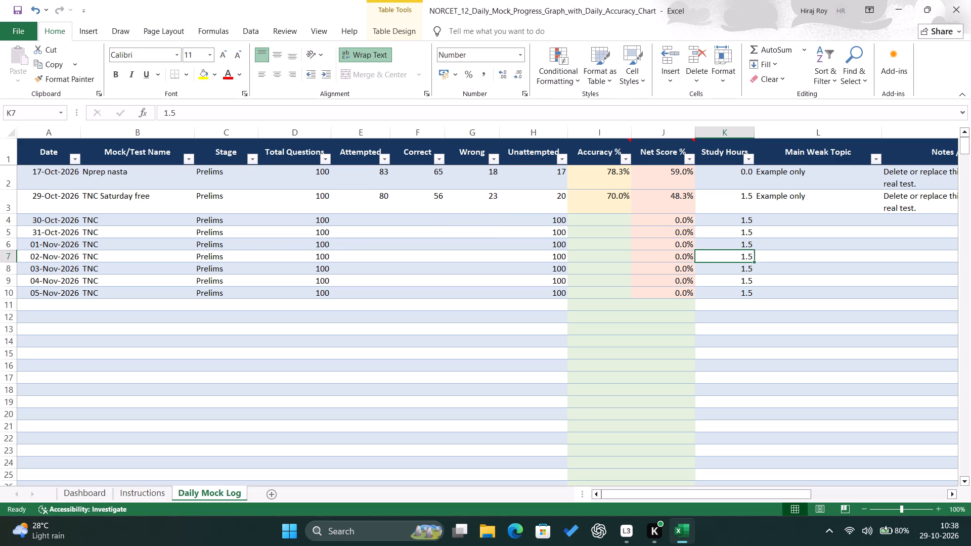
Set the Stage to Mains for the TNC mocks dated 31-Oct-2026, 02-Nov-2026 and 04-Nov-2026.
left_click(219, 232)
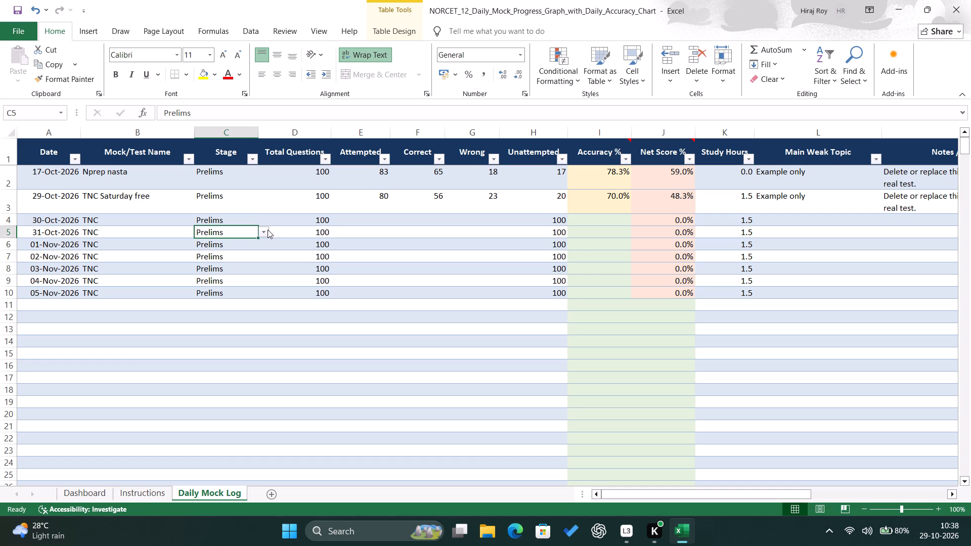
left_click(261, 233)
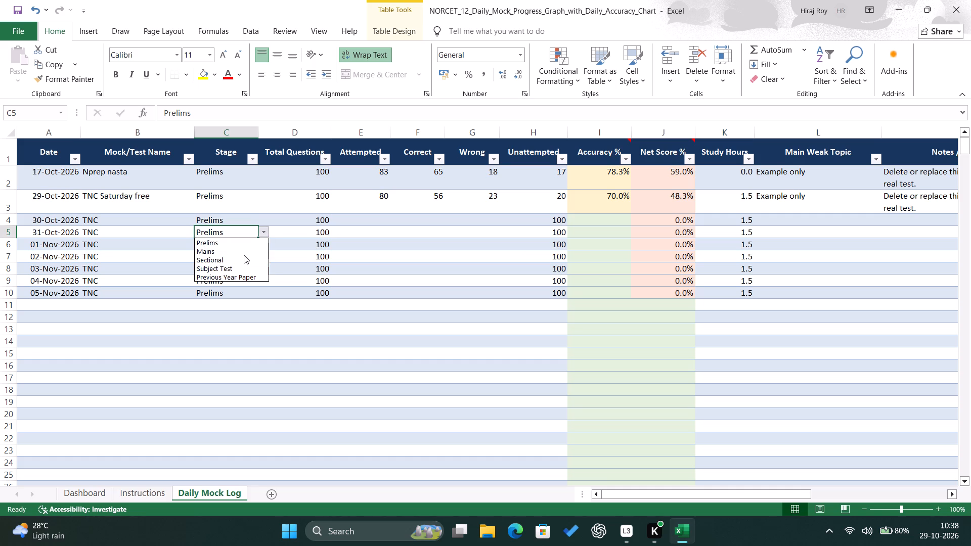
left_click(244, 254)
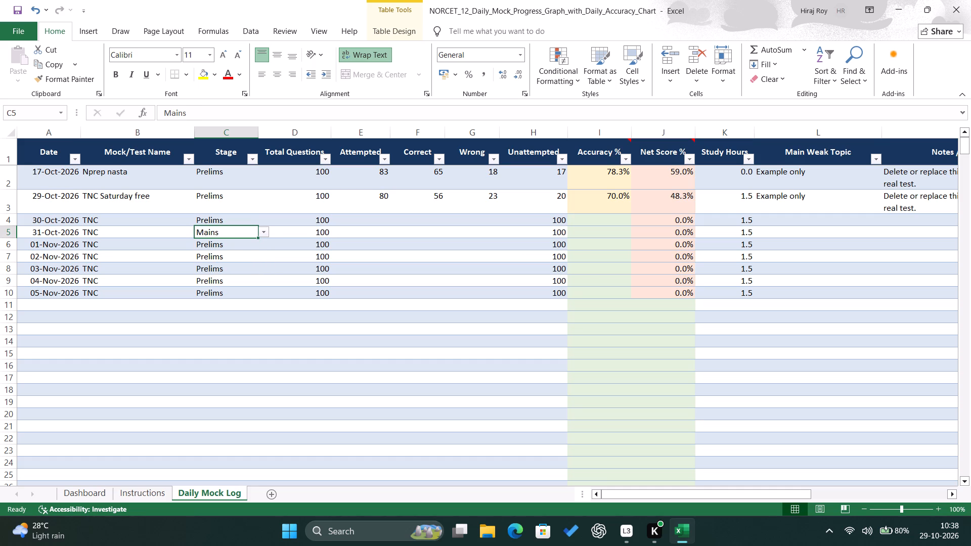
left_click(241, 258)
left_click(264, 258)
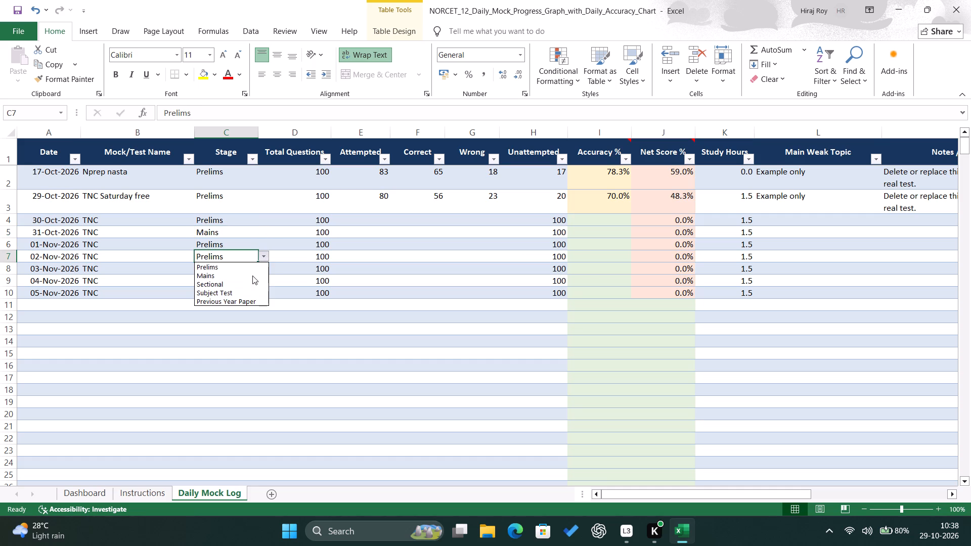
left_click(252, 276)
left_click(243, 282)
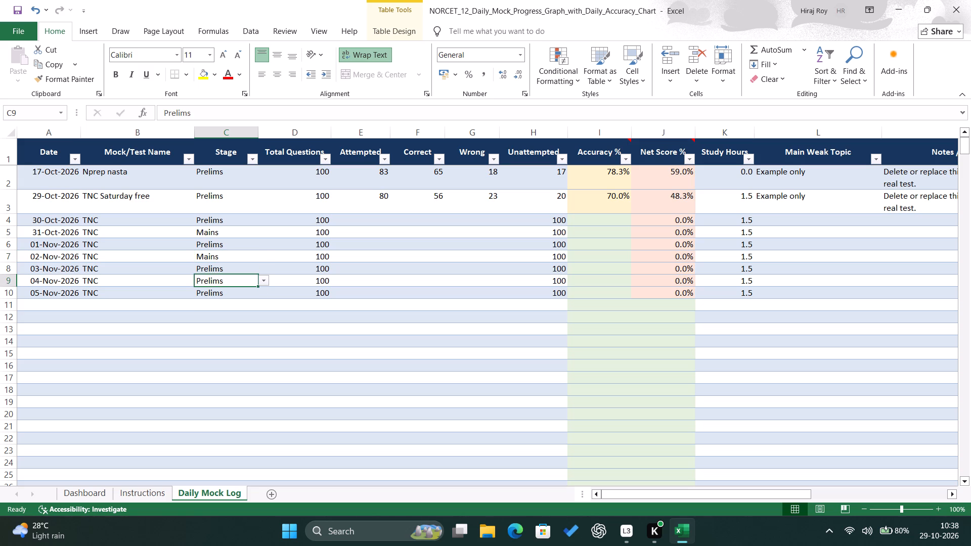
left_click(262, 284)
left_click(252, 302)
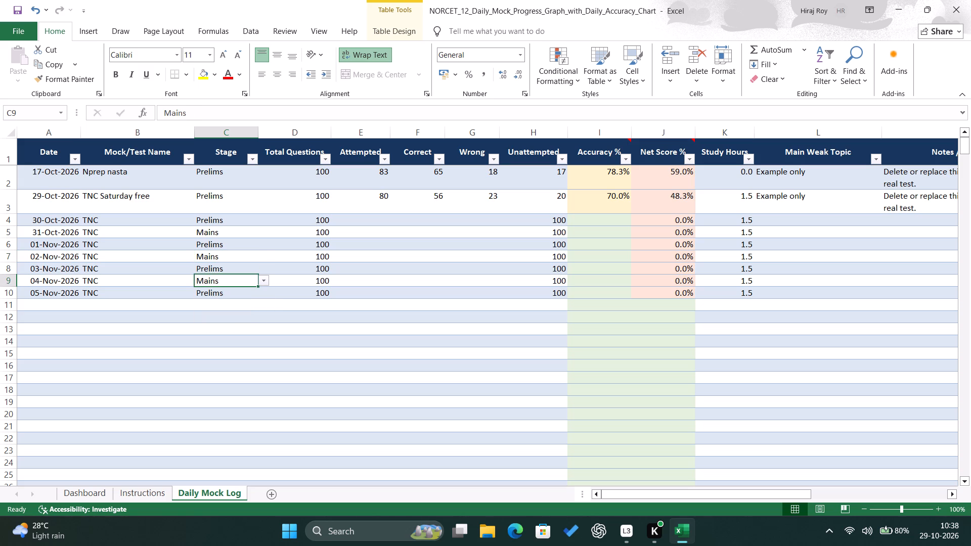
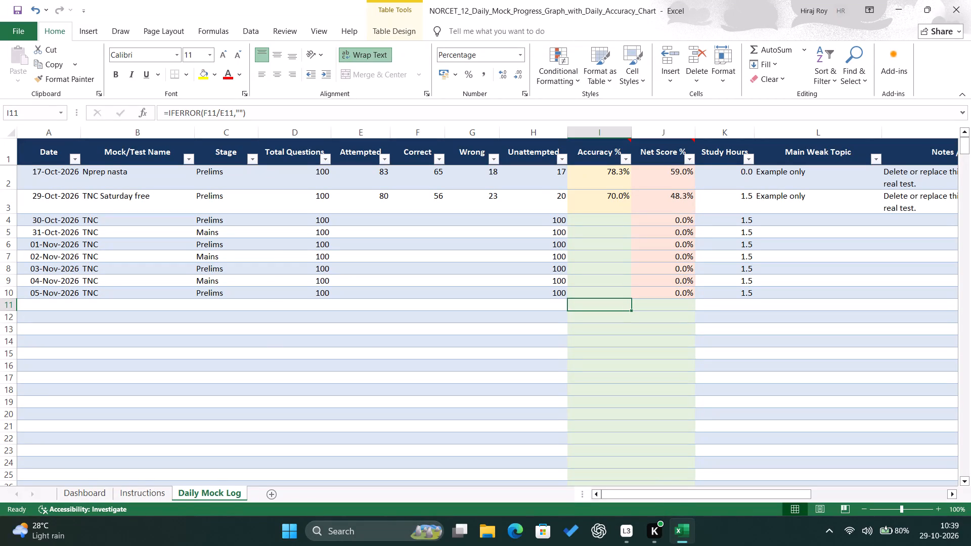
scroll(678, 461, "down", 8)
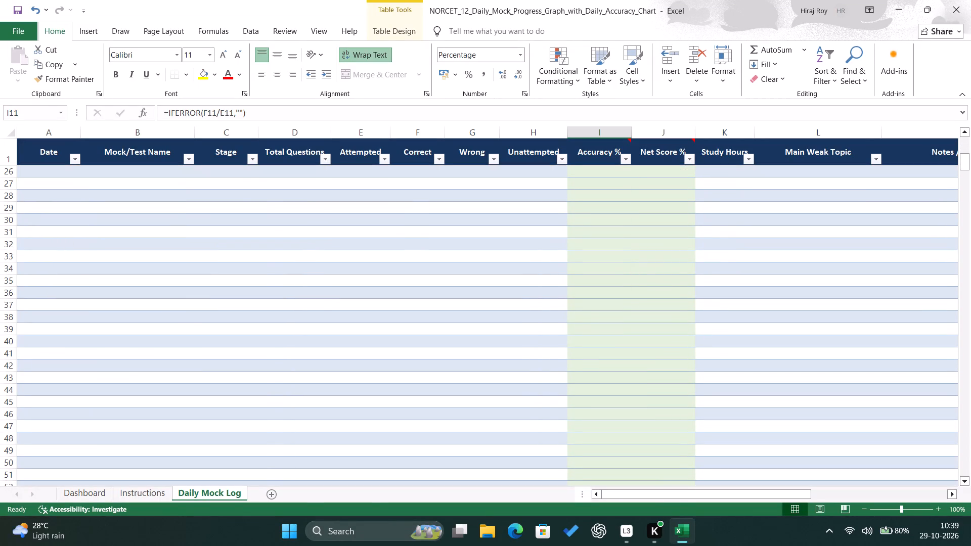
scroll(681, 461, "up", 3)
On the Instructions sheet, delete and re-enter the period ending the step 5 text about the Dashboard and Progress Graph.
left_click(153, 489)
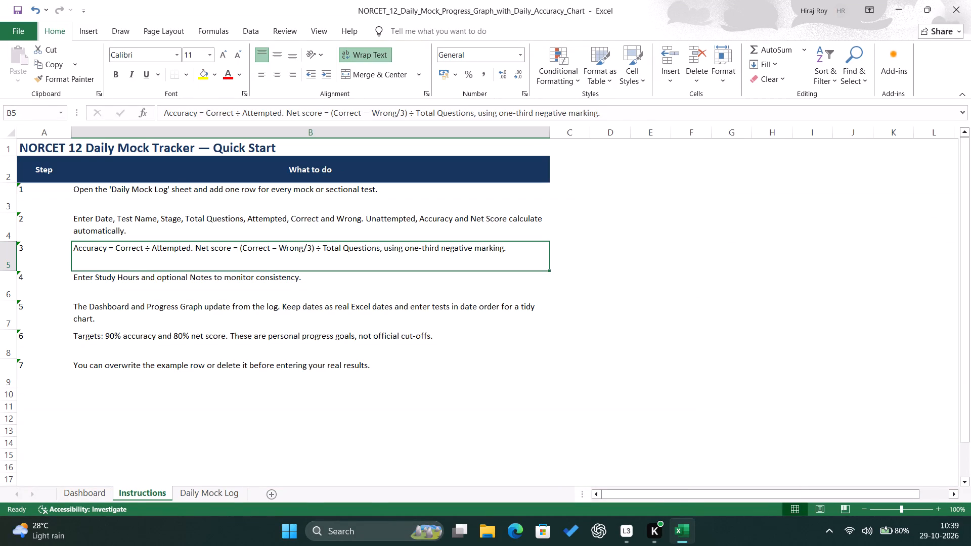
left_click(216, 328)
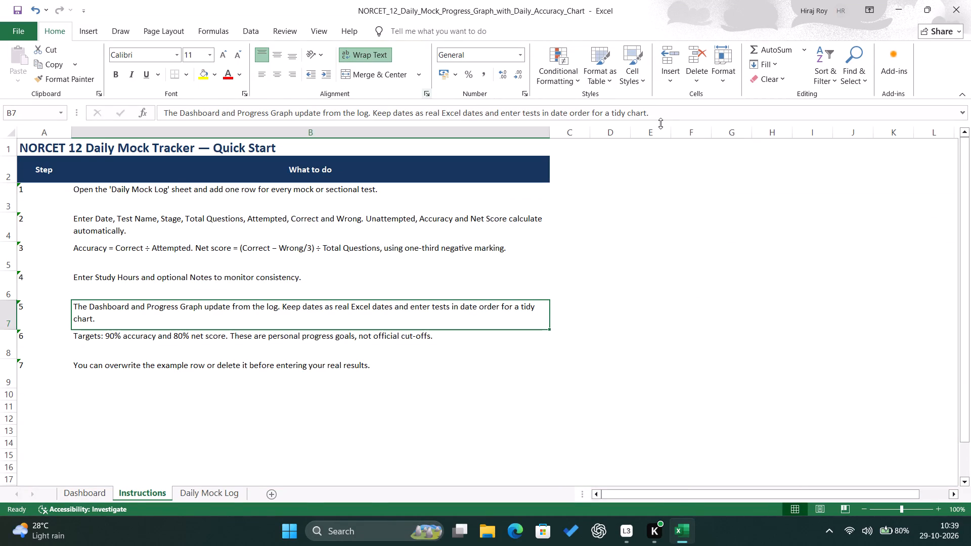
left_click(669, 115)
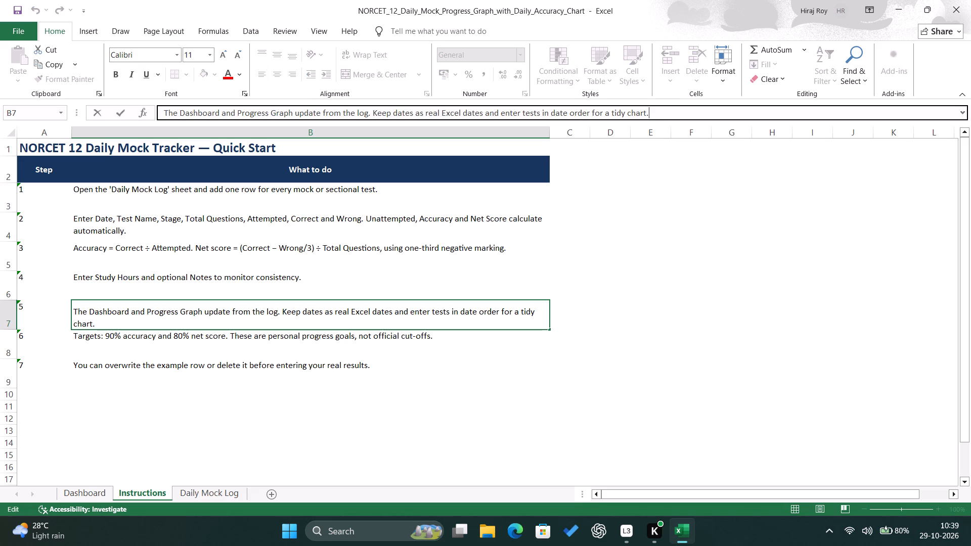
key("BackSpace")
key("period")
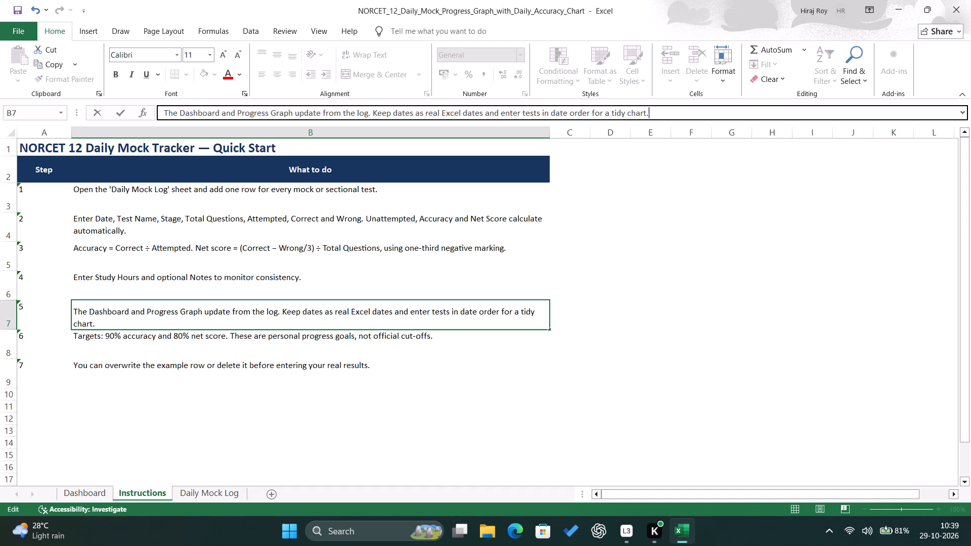
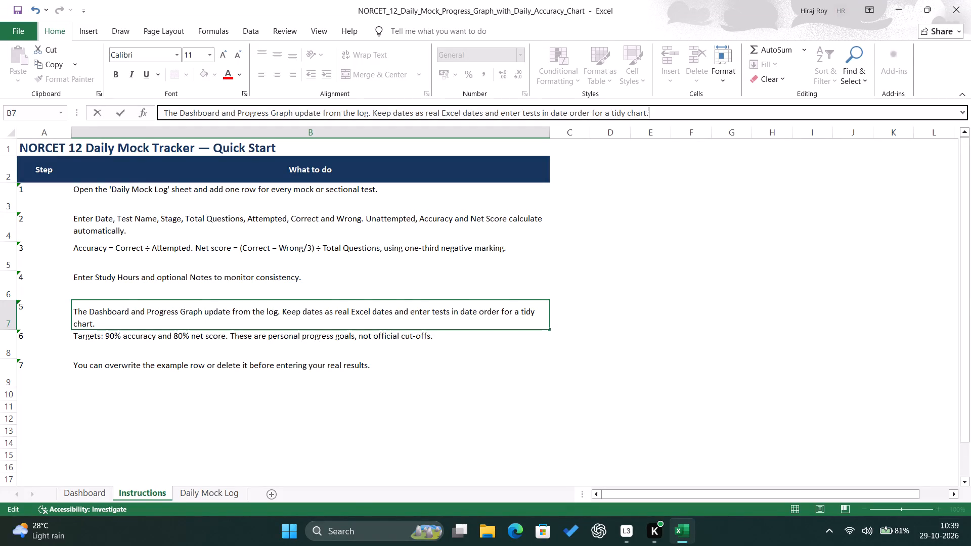
Go to the Daily Mock Log sheet and look over the mock entries from the Date column across to the Review column.
left_click(206, 491)
scroll(329, 291, "up", 11)
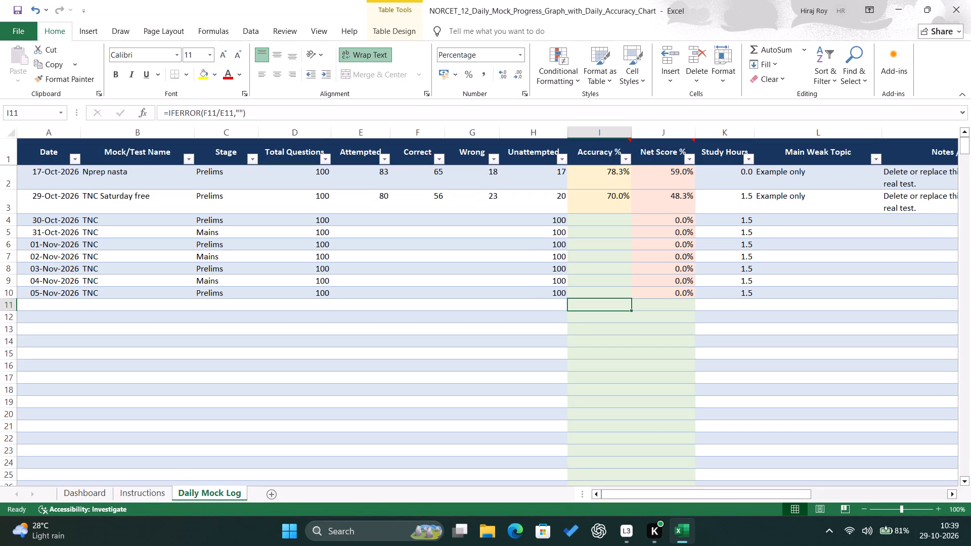
scroll(329, 291, "up", 2)
left_click_drag(642, 491, 748, 488)
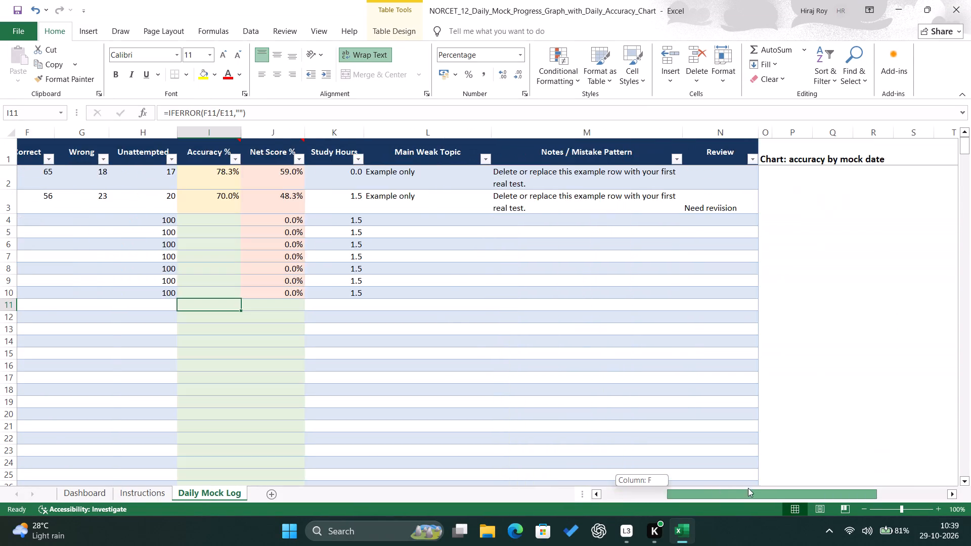
left_click_drag(748, 488, 594, 496)
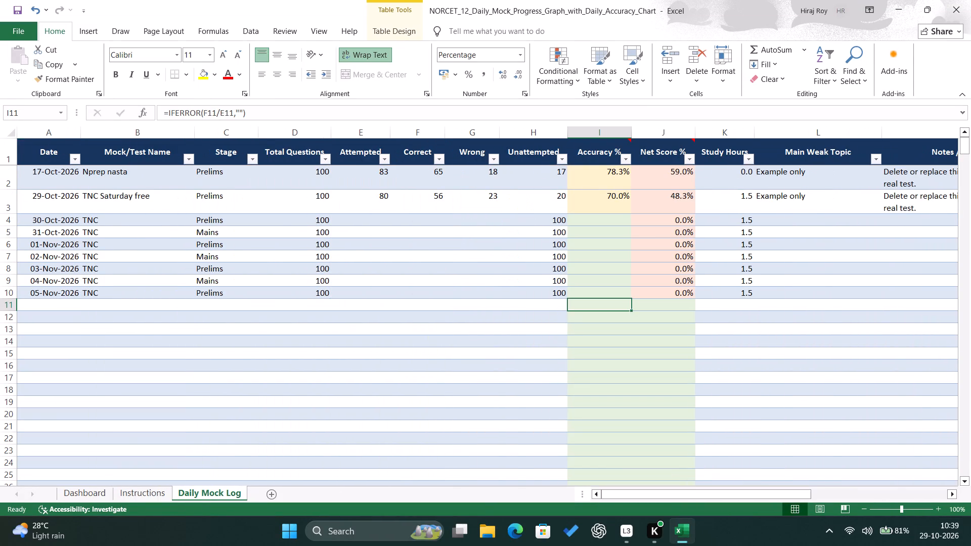
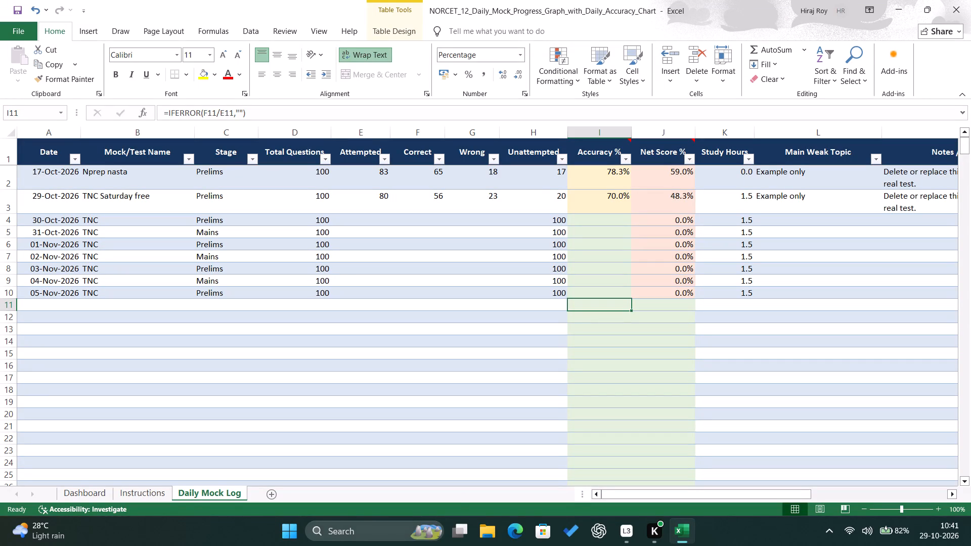
Switch to the Windows Settings app and go to Windows Update from its Home page.
left_click(289, 535)
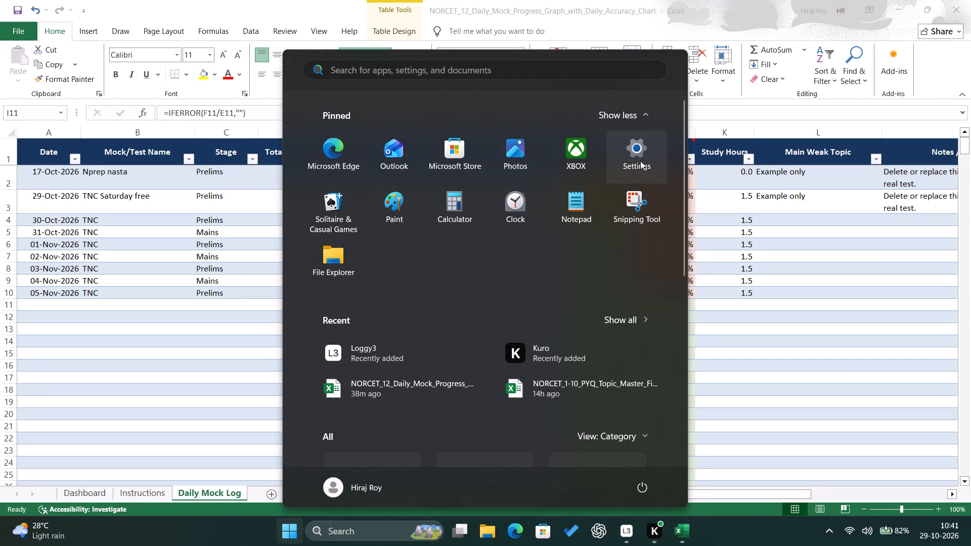
left_click(635, 161)
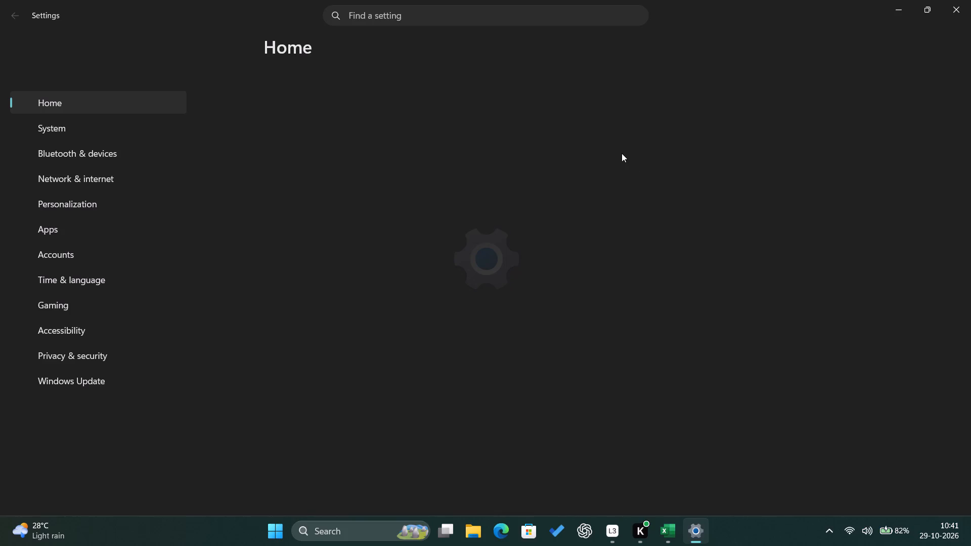
left_click(857, 94)
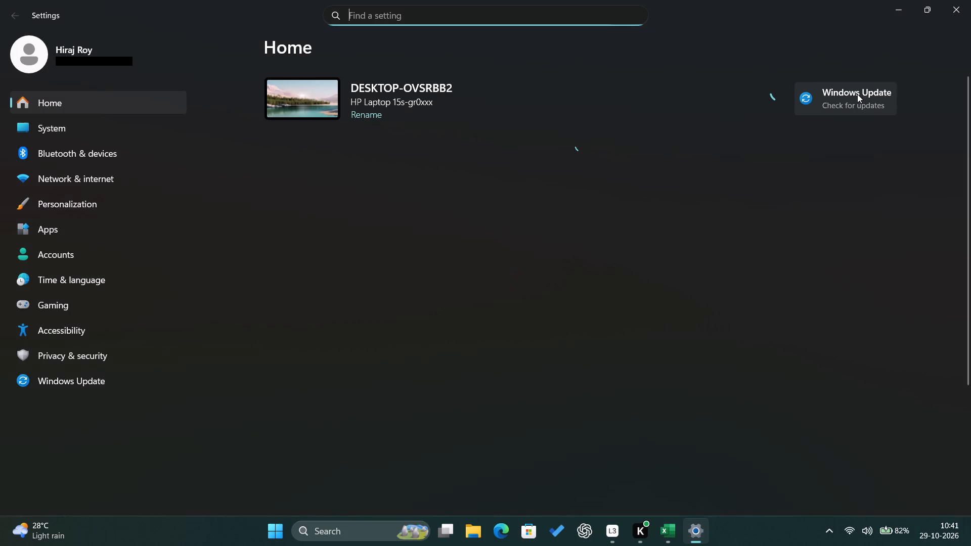